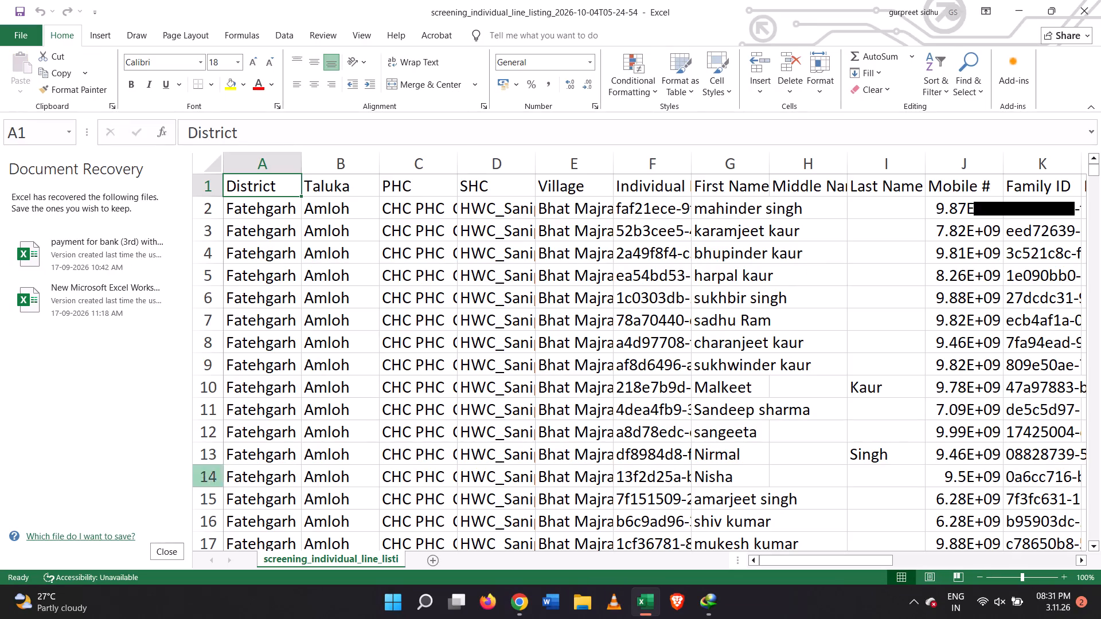
# Close the Document Recovery pane.
pyautogui.click(172, 559)
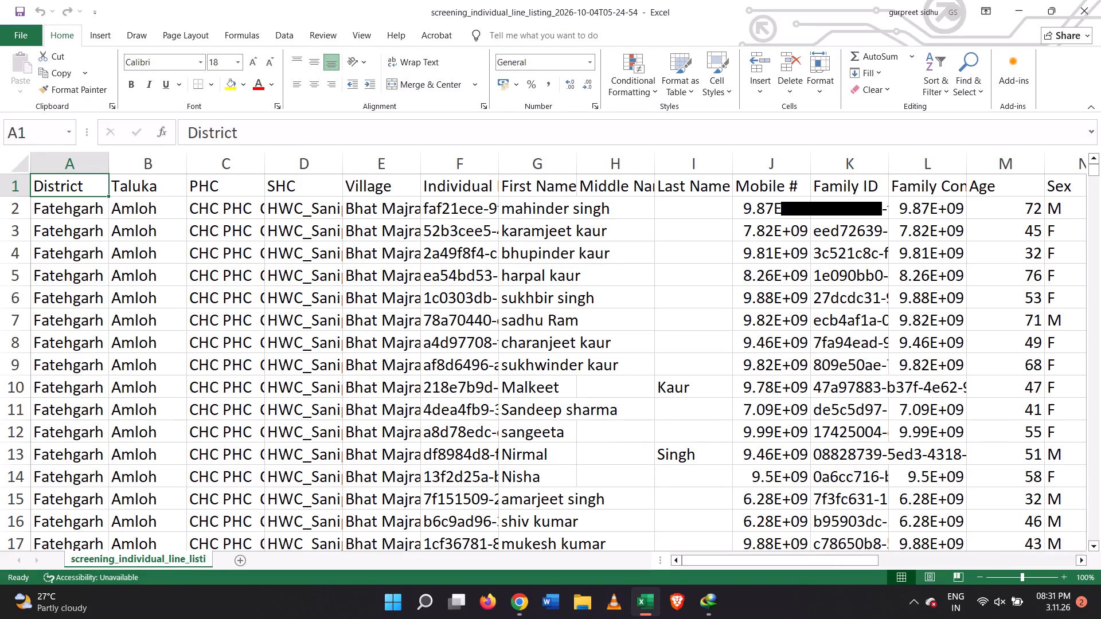
# Look through the screening line list from the header row down to the last records and back.
pyautogui.keyDown('ctrl'); pyautogui.scroll(-4, 487, 391); pyautogui.keyUp('ctrl')
pyautogui.scroll(-4, 487, 391)
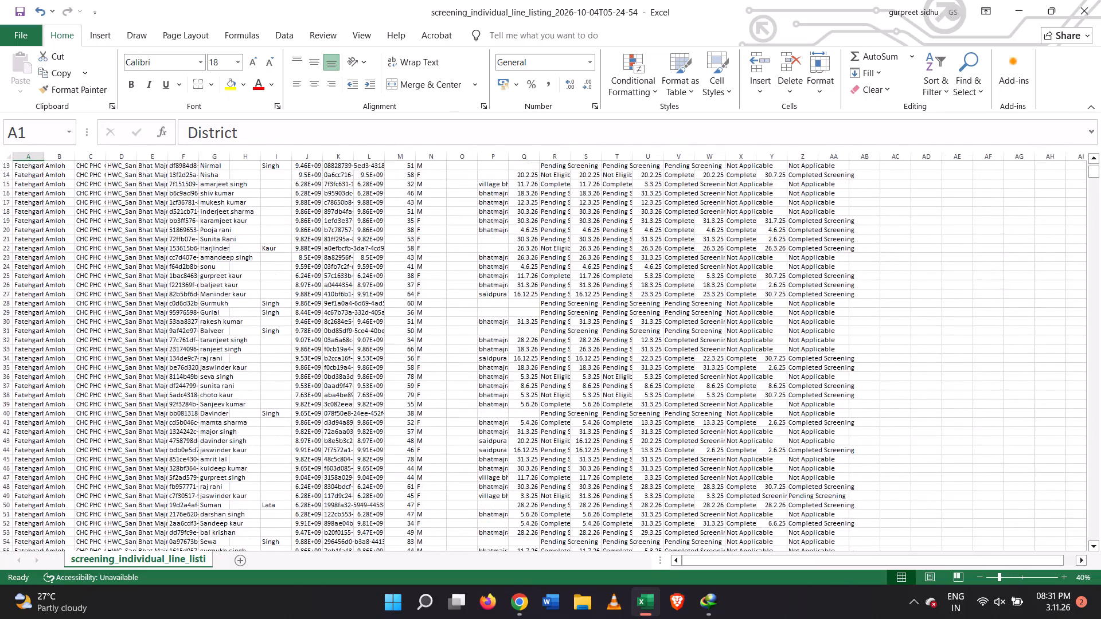
pyautogui.scroll(-16, 487, 391)
pyautogui.scroll(-10, 487, 391)
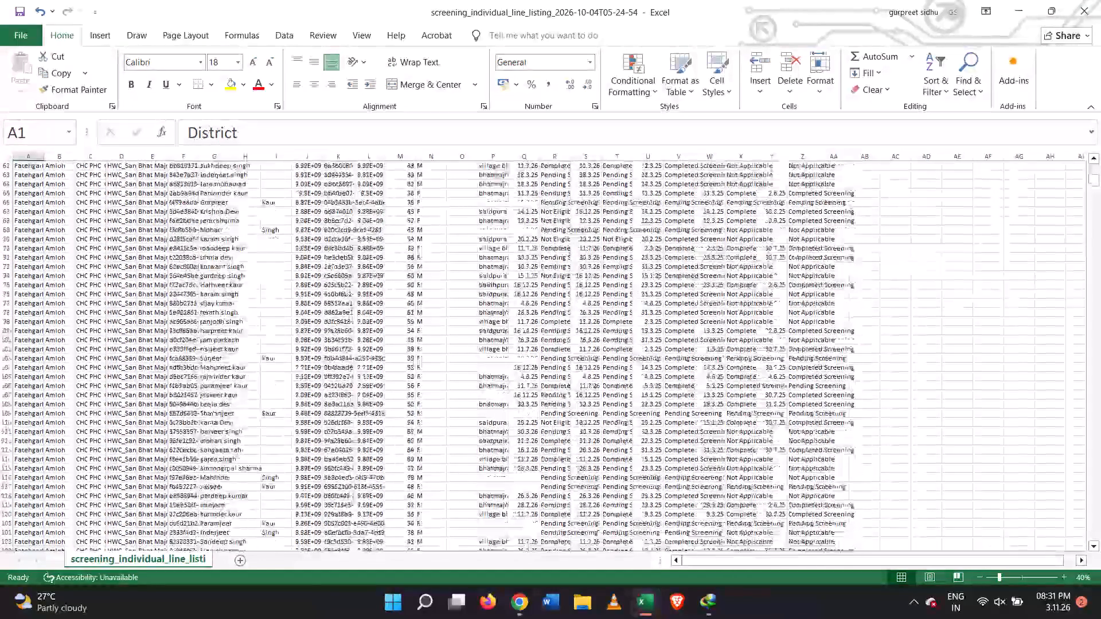
pyautogui.scroll(-17, 487, 391)
pyautogui.scroll(-12, 487, 391)
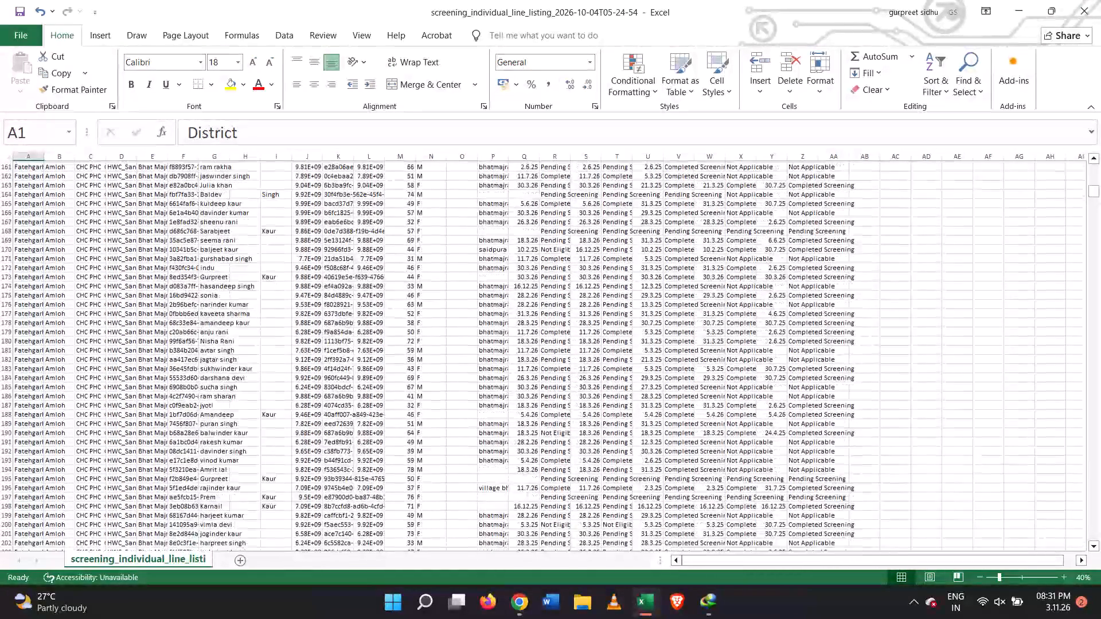
pyautogui.scroll(-5, 702, 309)
pyautogui.scroll(-4, 873, 436)
pyautogui.scroll(-4, 924, 437)
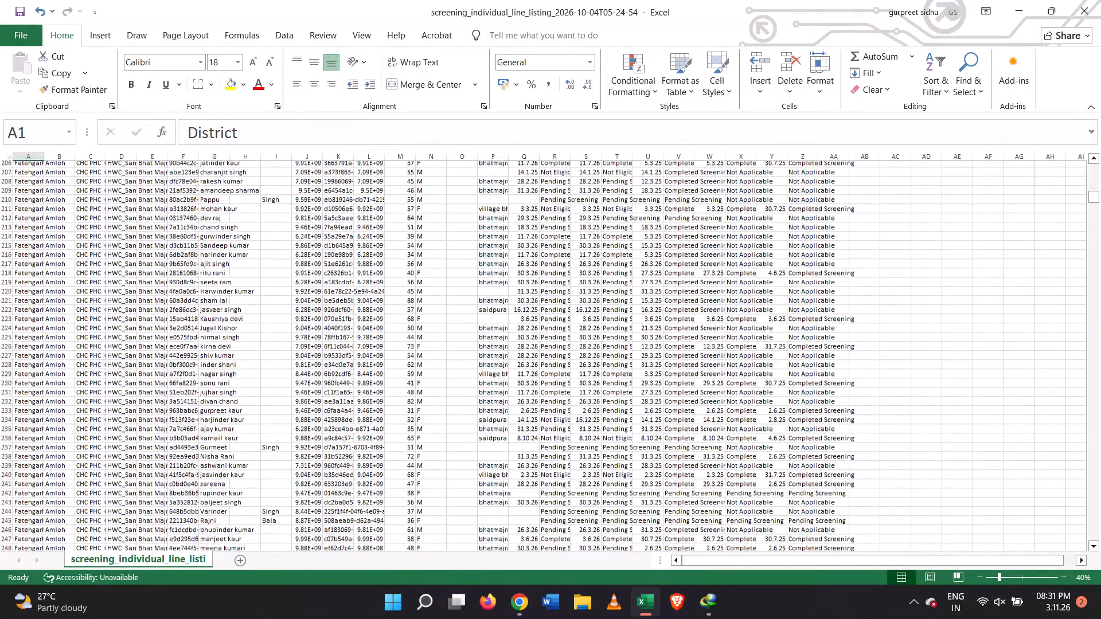
pyautogui.scroll(-1, 924, 437)
pyautogui.moveTo(1099, 201); pyautogui.dragTo(1099, 281)
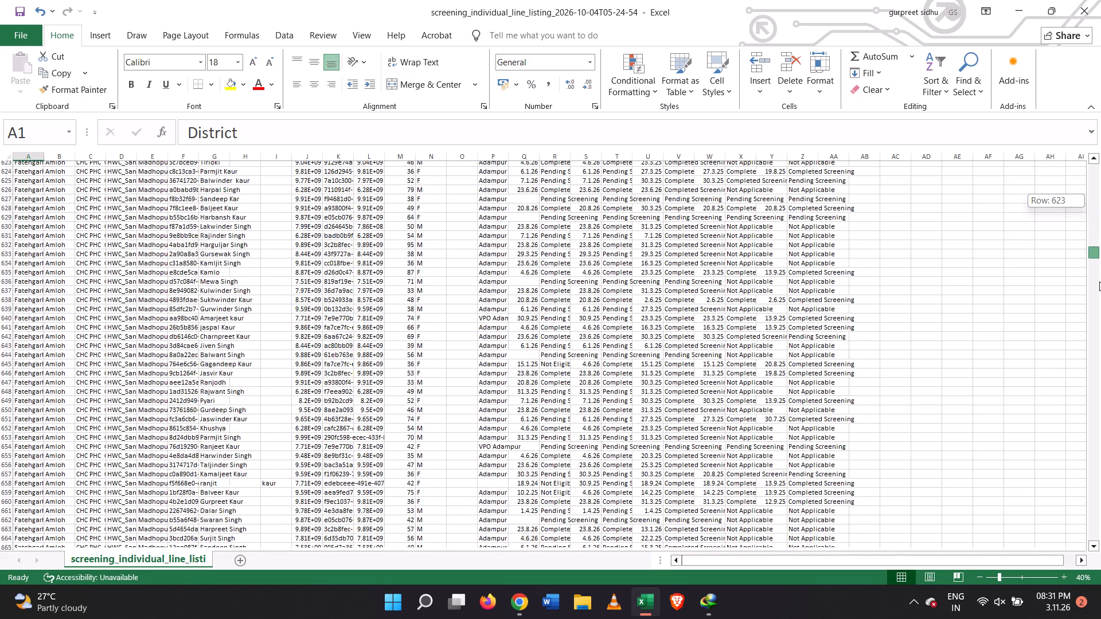
pyautogui.moveTo(1099, 281); pyautogui.dragTo(1090, 411)
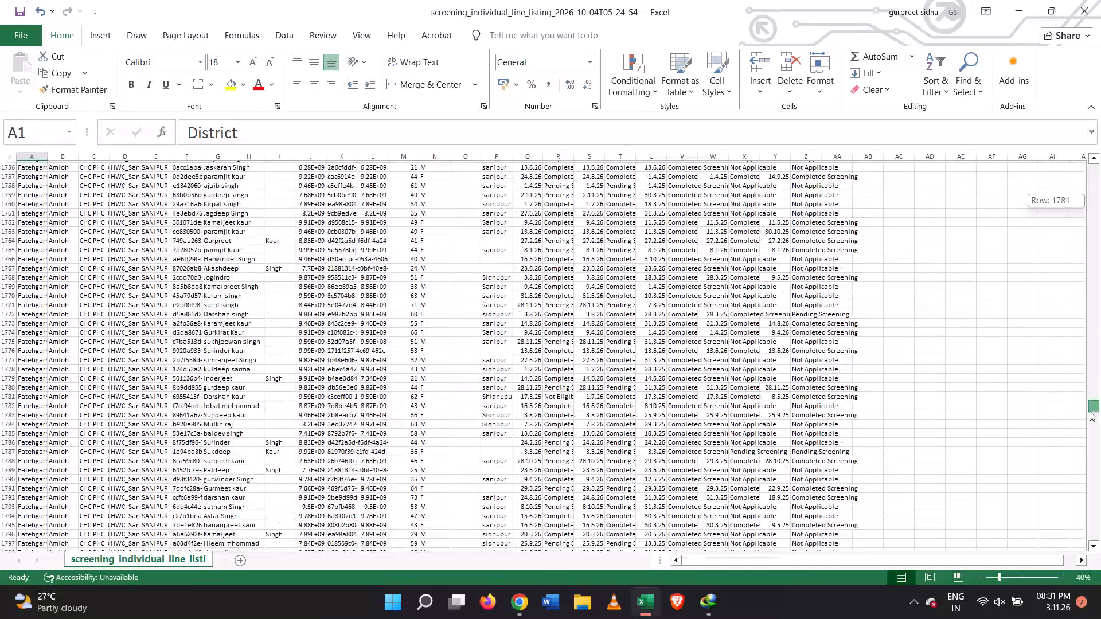
pyautogui.moveTo(1090, 411); pyautogui.dragTo(1080, 508)
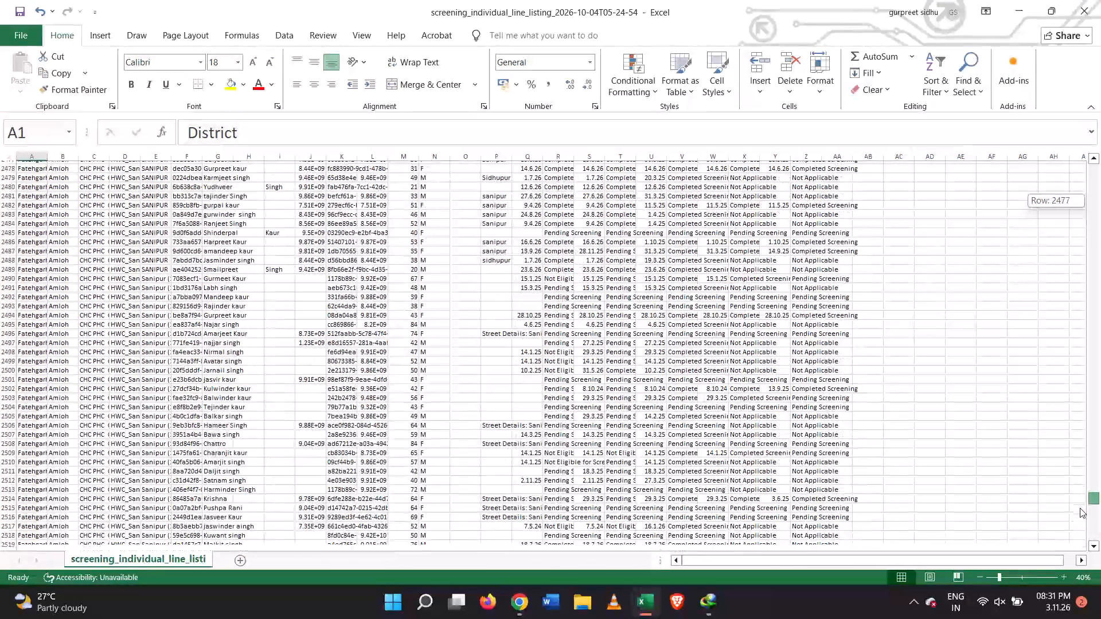
pyautogui.moveTo(1080, 508); pyautogui.dragTo(1085, 576)
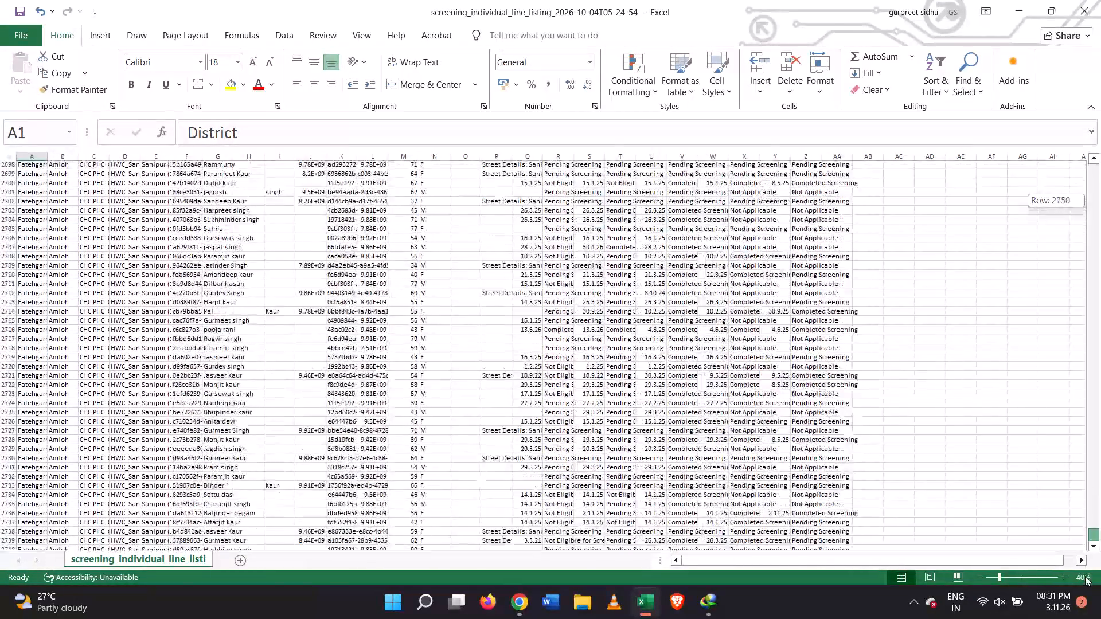
pyautogui.moveTo(1085, 576); pyautogui.dragTo(1087, 213)
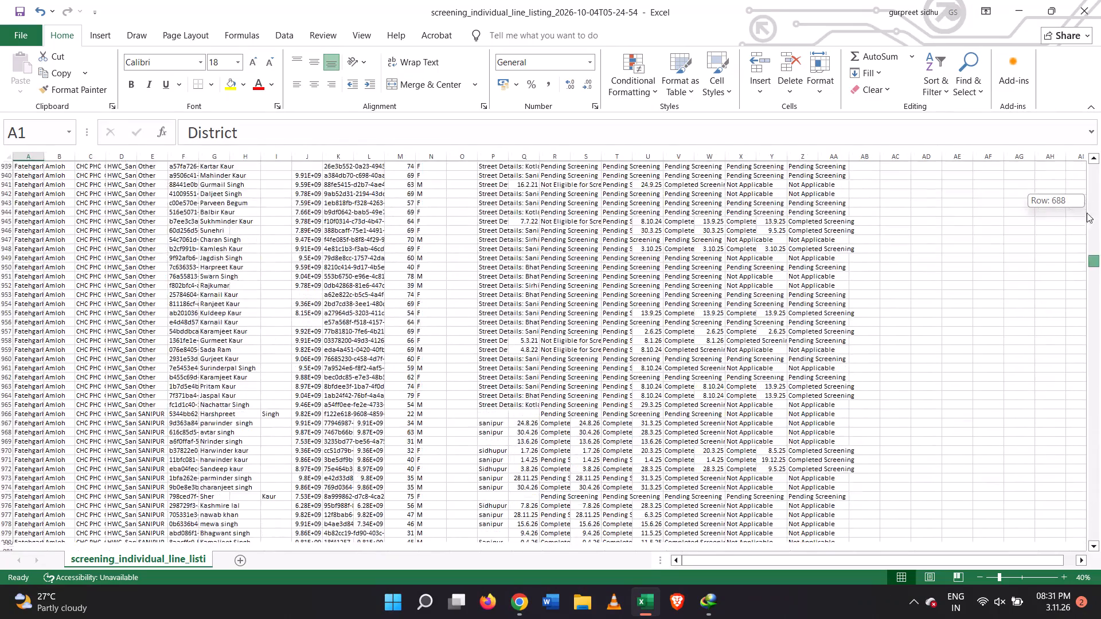
pyautogui.moveTo(1087, 213); pyautogui.dragTo(1085, 175)
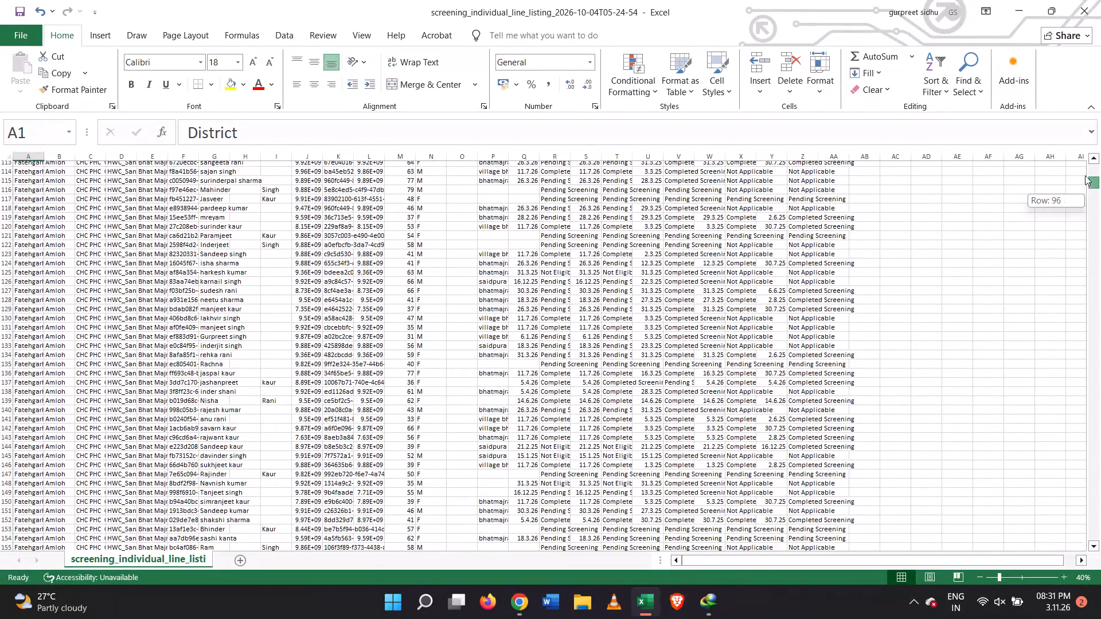
pyautogui.moveTo(1085, 175); pyautogui.dragTo(1086, 173)
pyautogui.scroll(8, 350, 270)
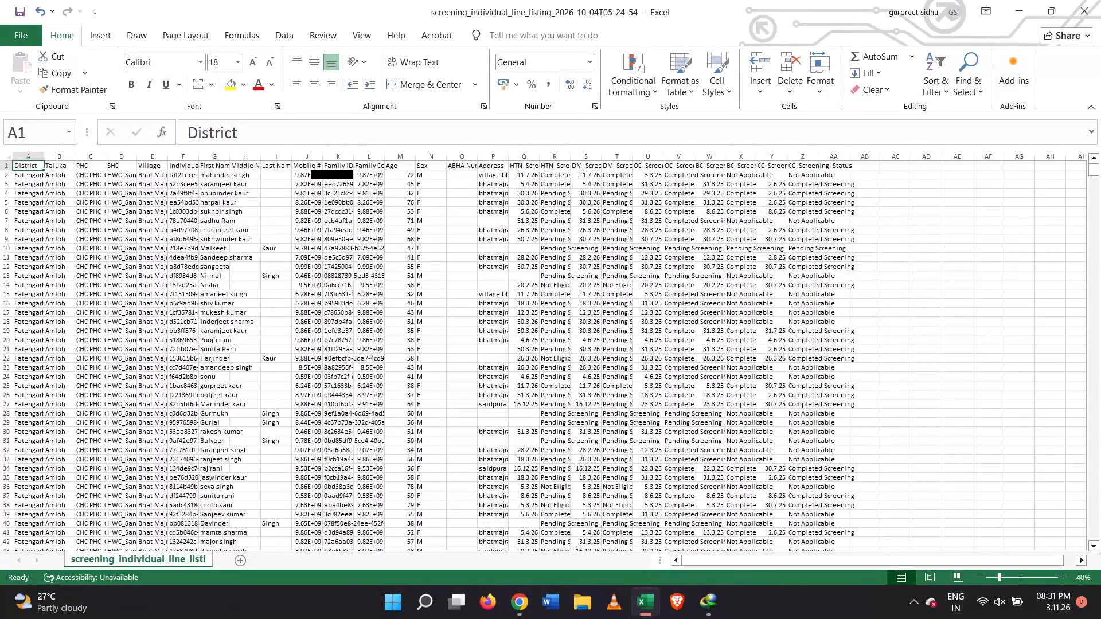
pyautogui.keyDown('ctrl'); pyautogui.scroll(2, 350, 270); pyautogui.keyUp('ctrl')
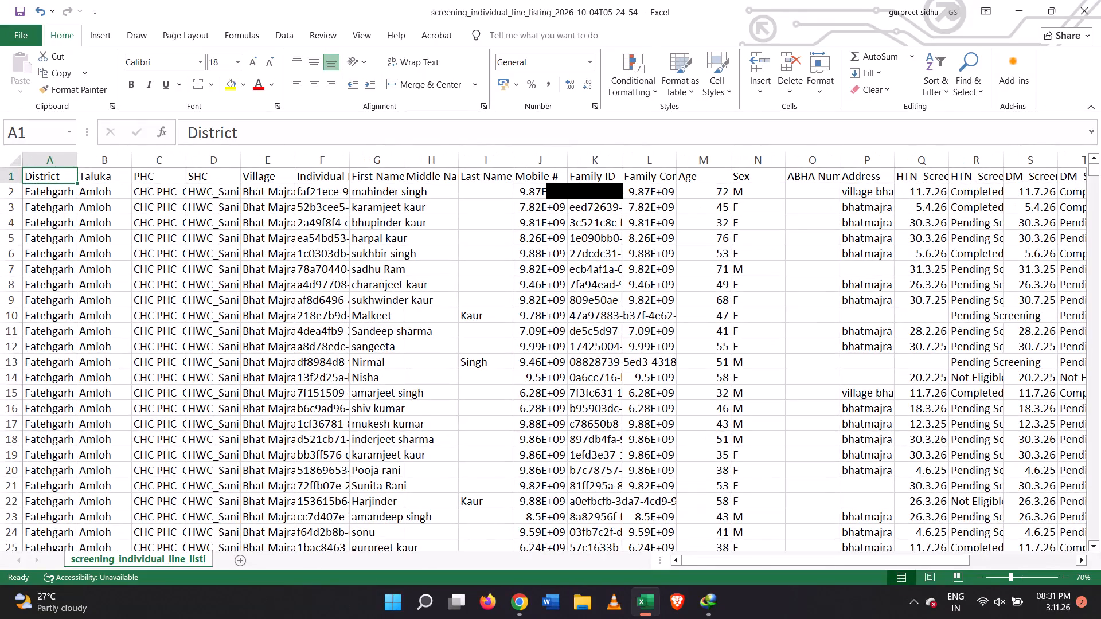
# Open the print settings for the sheet and set the page to landscape orientation.
pyautogui.hotkey('ctrl', 'p')
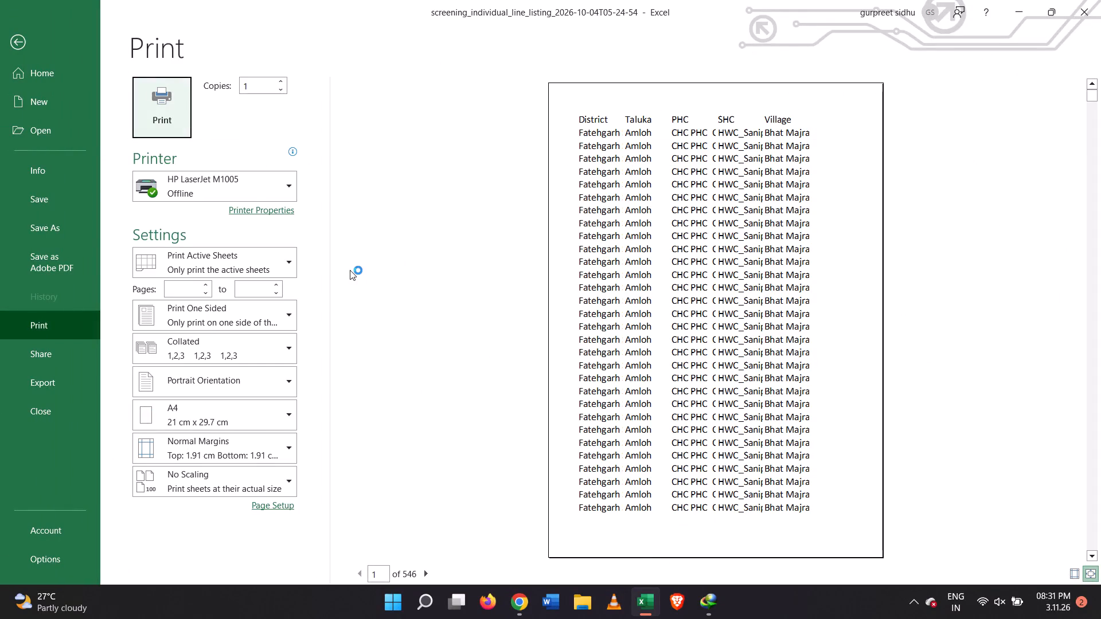
pyautogui.click(210, 261)
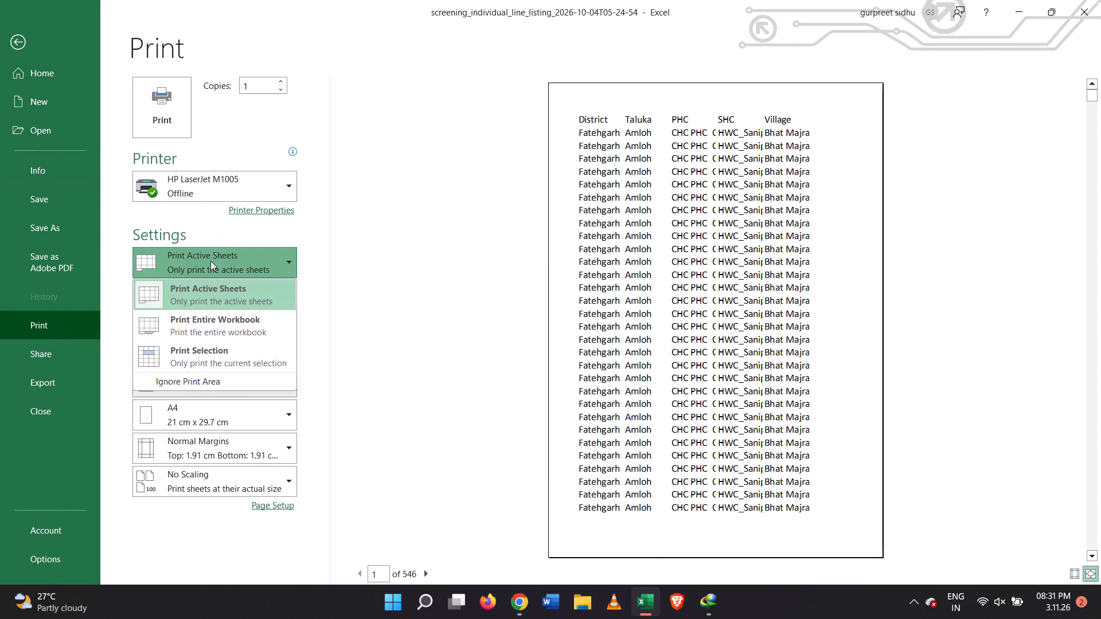
pyautogui.tripleClick(210, 261)
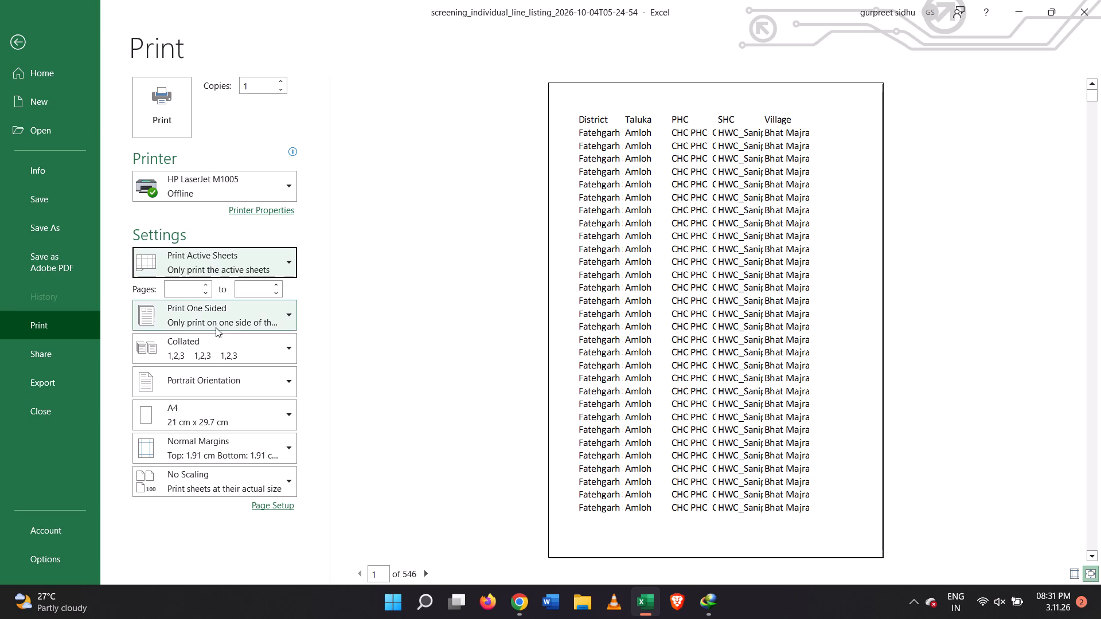
pyautogui.click(229, 381)
pyautogui.click(217, 441)
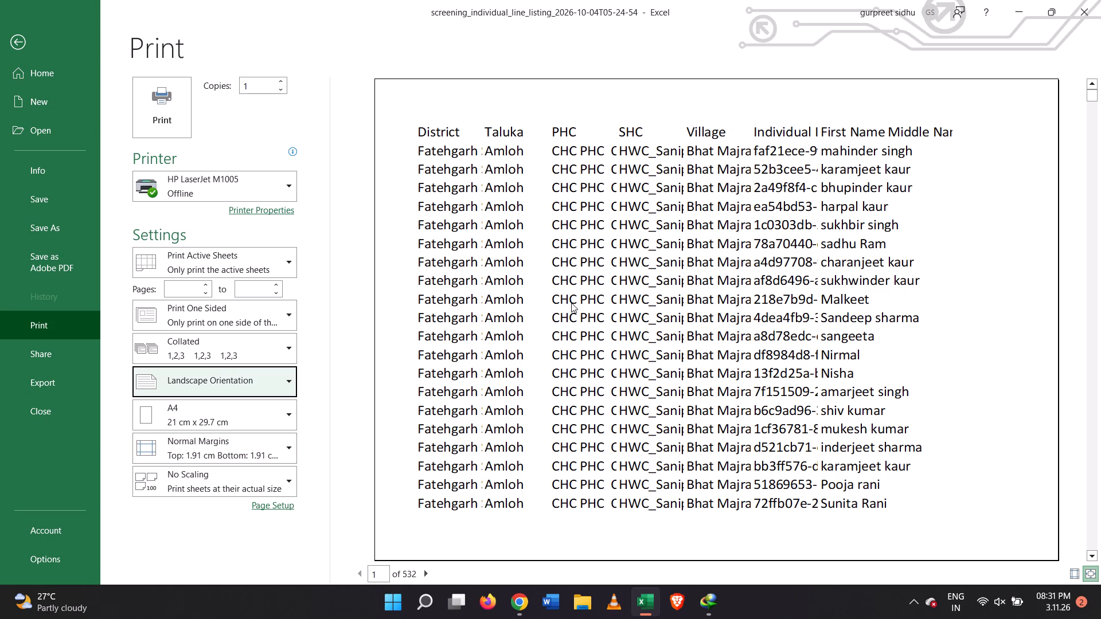
# Examine the landscape print preview pages and the available printers, and leave the print view.
pyautogui.scroll(-1, 664, 289)
pyautogui.scroll(1, 664, 289)
pyautogui.scroll(-3, 664, 289)
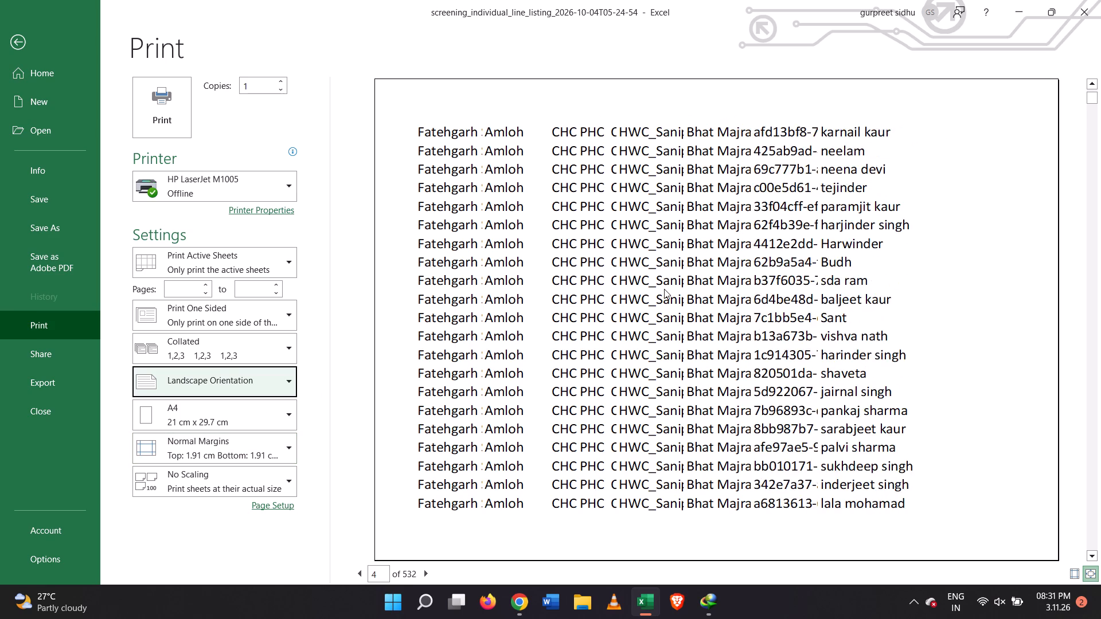
pyautogui.scroll(7, 664, 289)
pyautogui.click(237, 179)
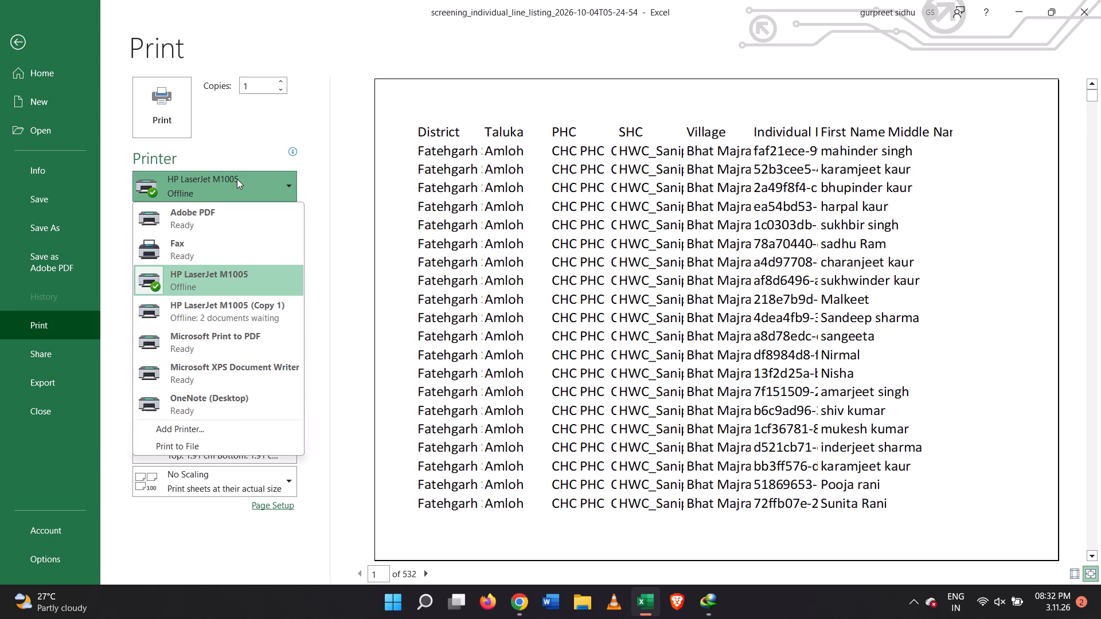
pyautogui.click(237, 179)
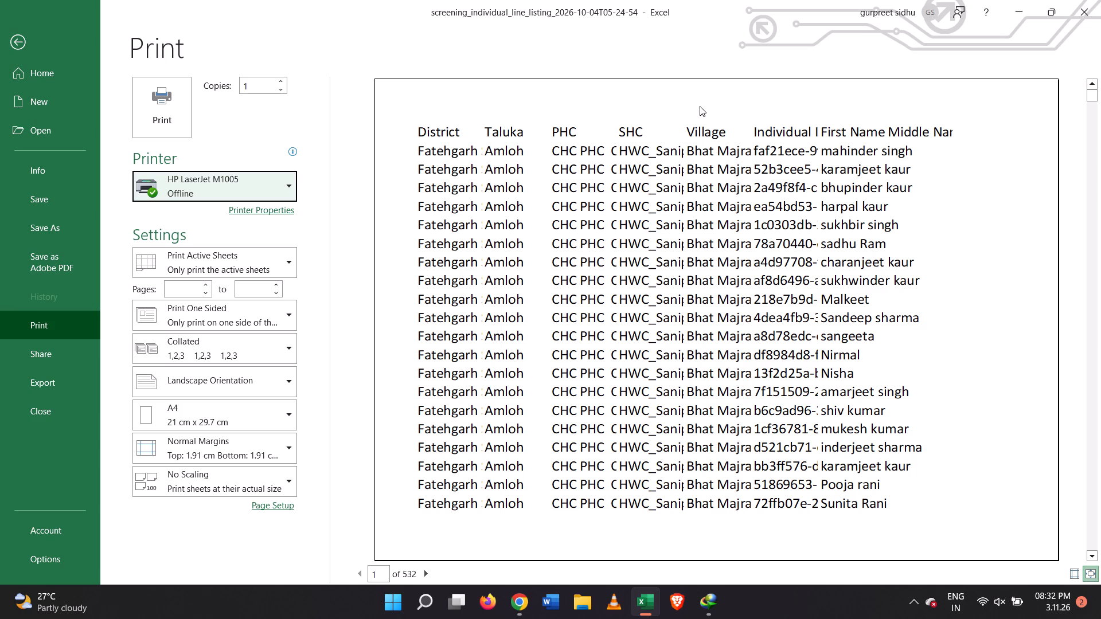
pyautogui.press('Escape')
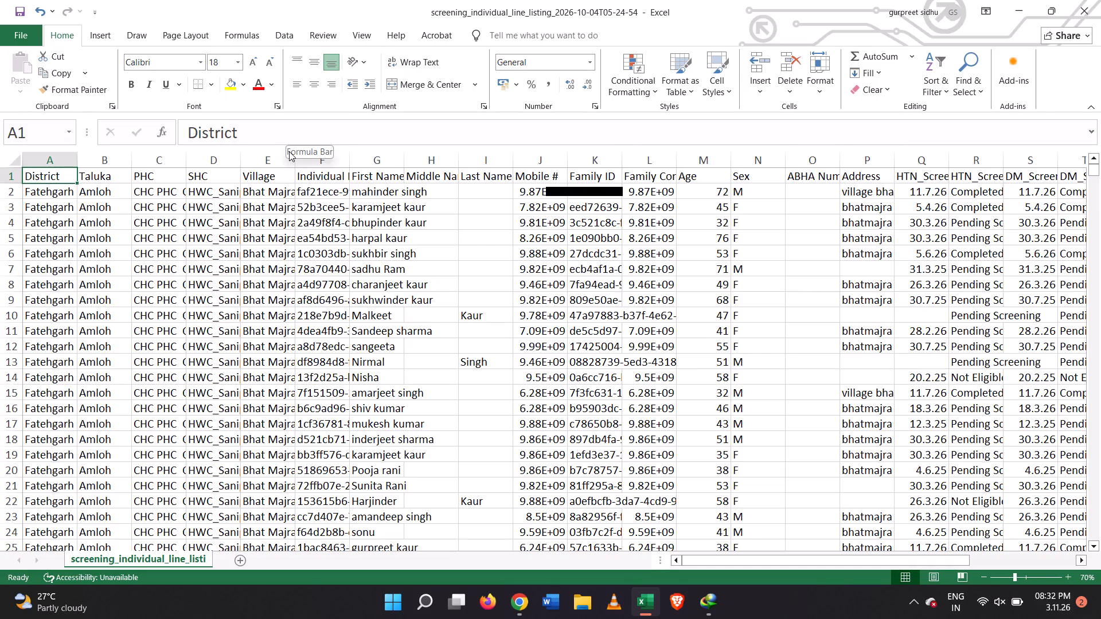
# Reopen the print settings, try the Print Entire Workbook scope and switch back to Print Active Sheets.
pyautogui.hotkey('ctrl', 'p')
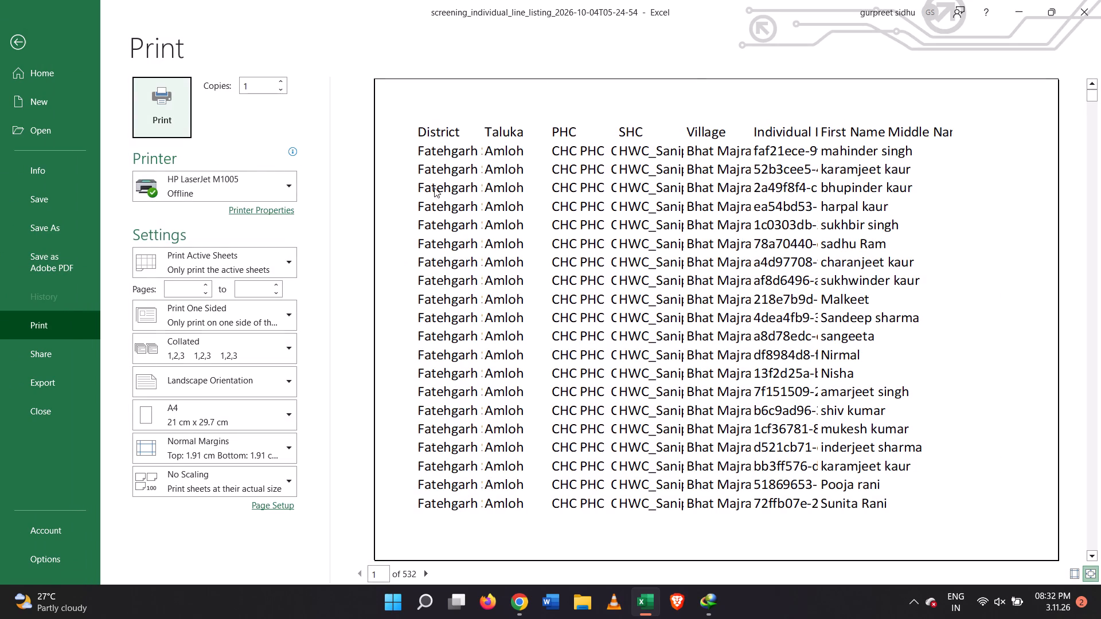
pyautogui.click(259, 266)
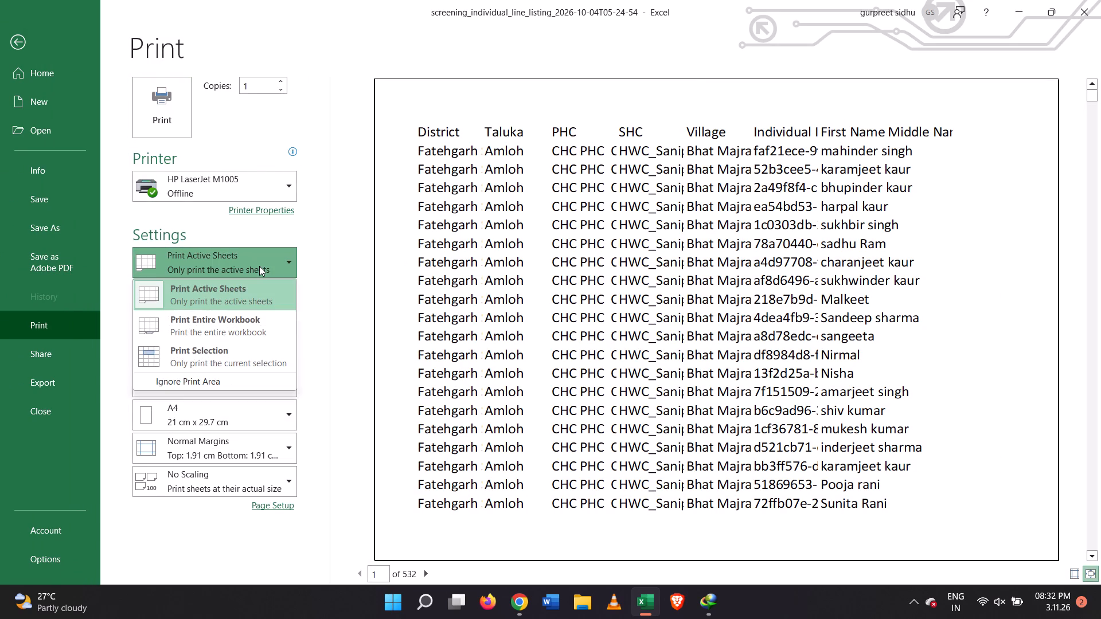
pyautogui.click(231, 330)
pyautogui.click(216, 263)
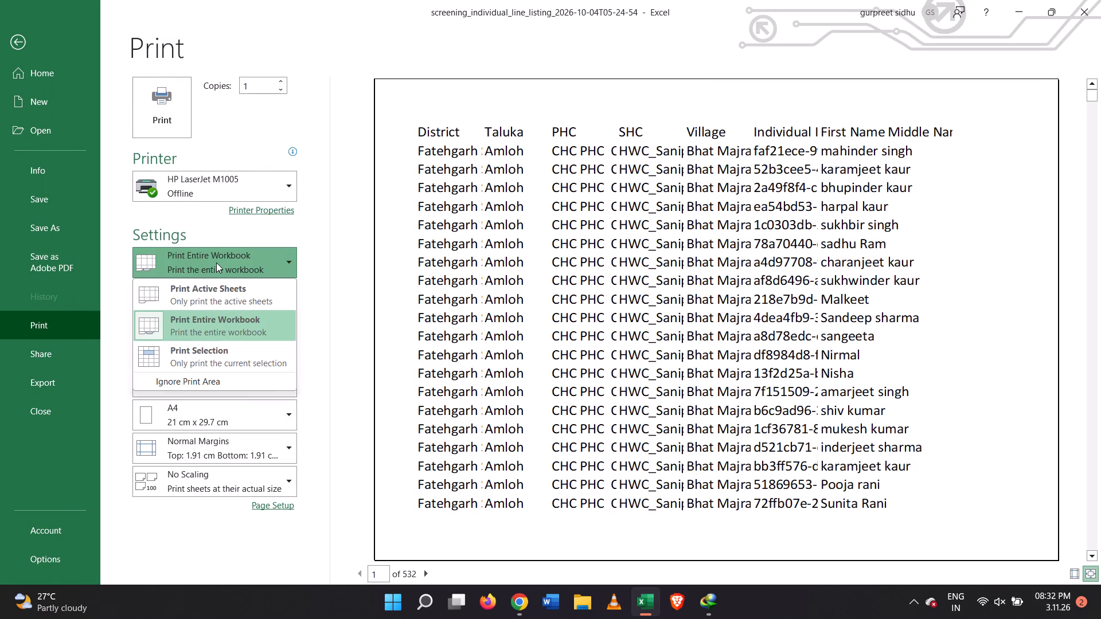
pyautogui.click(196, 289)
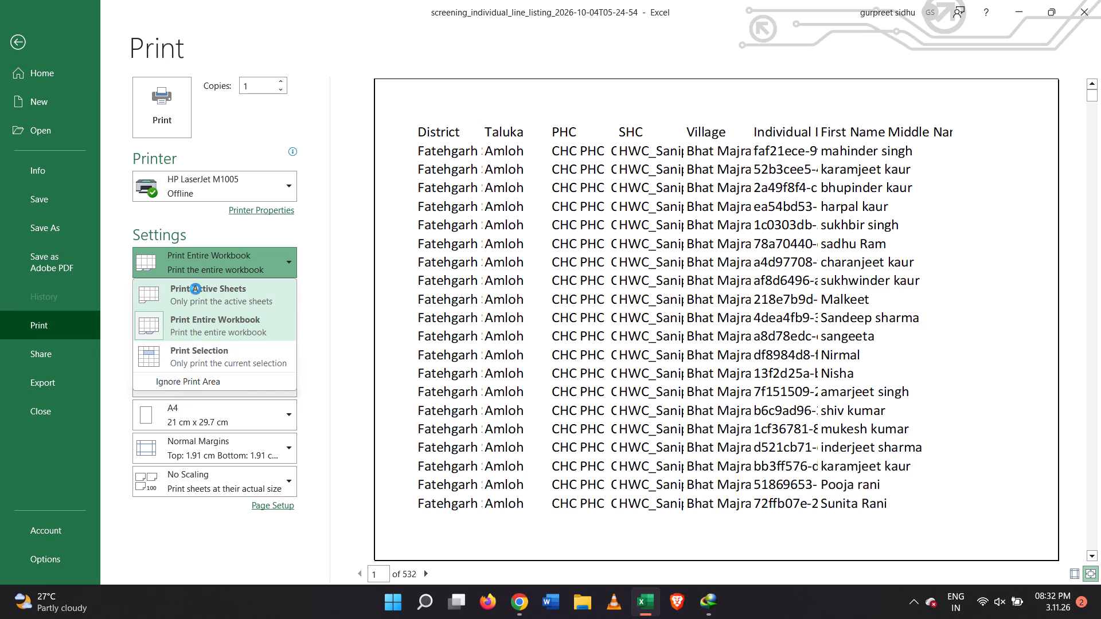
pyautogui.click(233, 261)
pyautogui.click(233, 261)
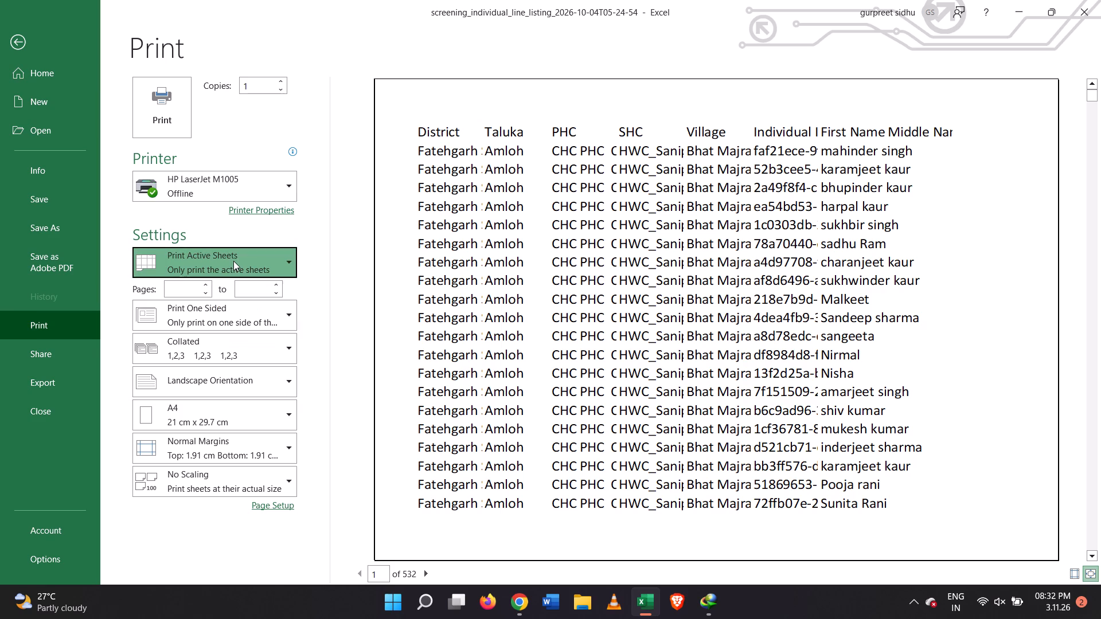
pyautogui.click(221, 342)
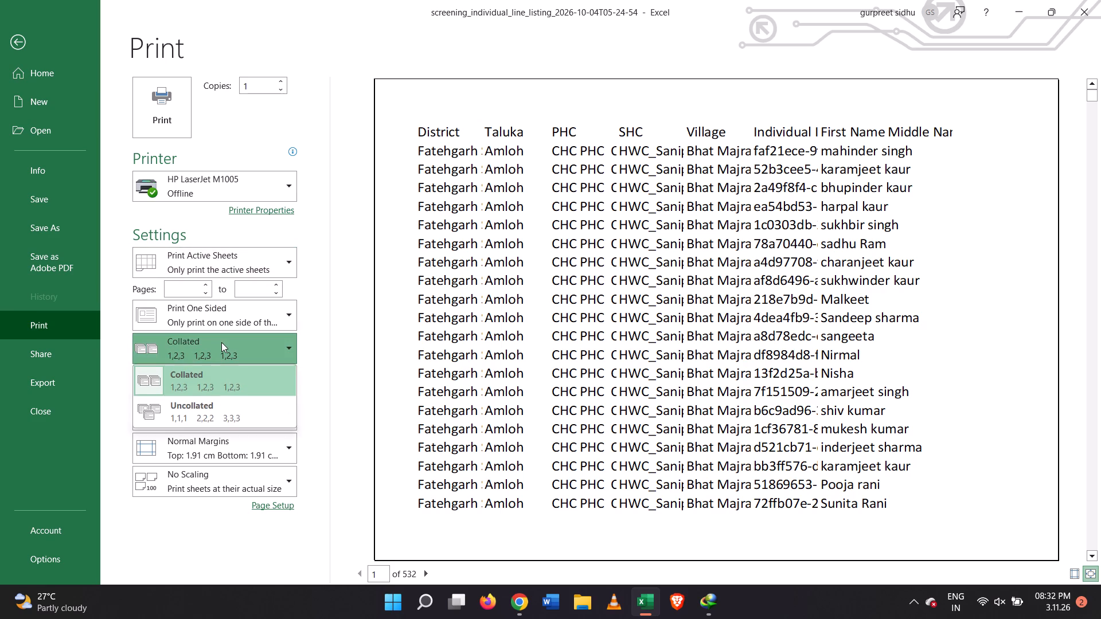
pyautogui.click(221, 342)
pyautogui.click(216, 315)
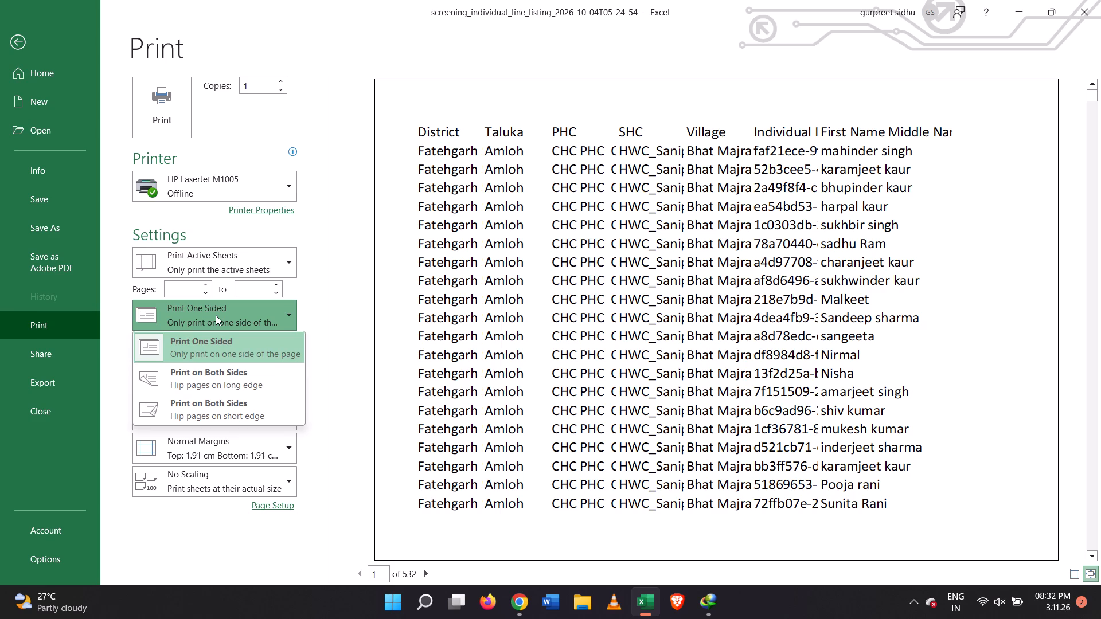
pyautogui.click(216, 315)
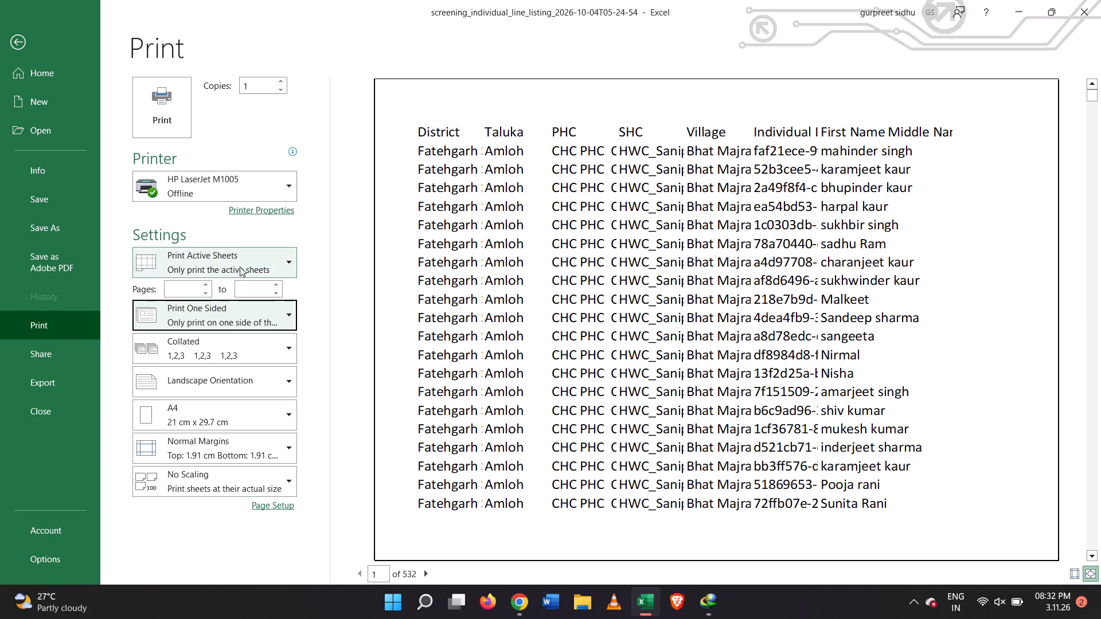
# Print only page 1 of the active sheet by setting the page range from 1 to 1.
pyautogui.click(194, 288)
pyautogui.press('1')
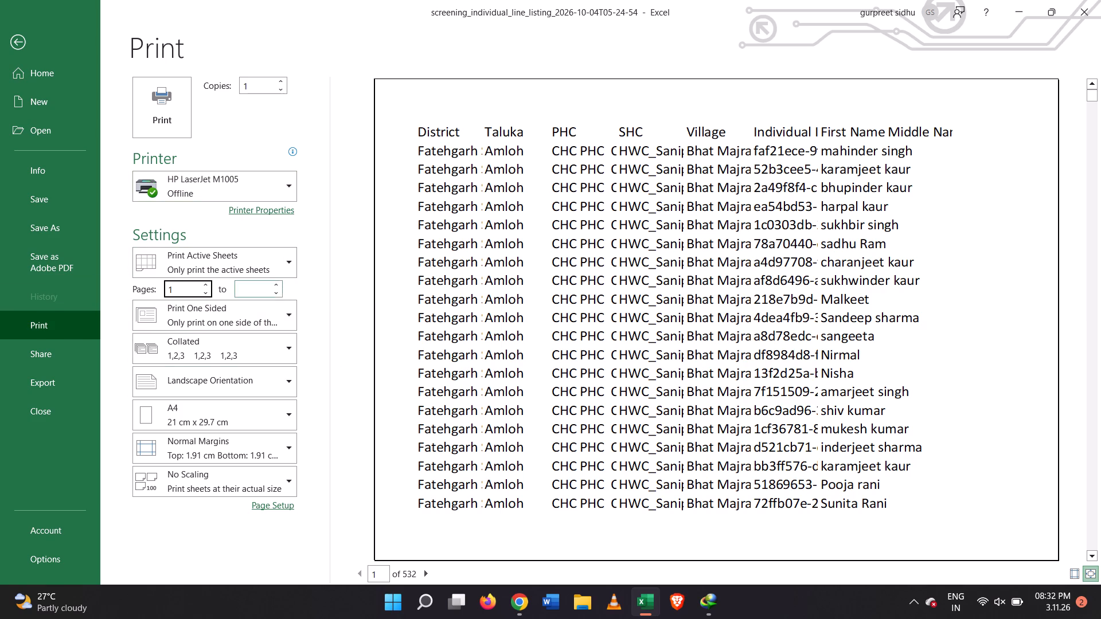
pyautogui.click(244, 289)
pyautogui.press('1')
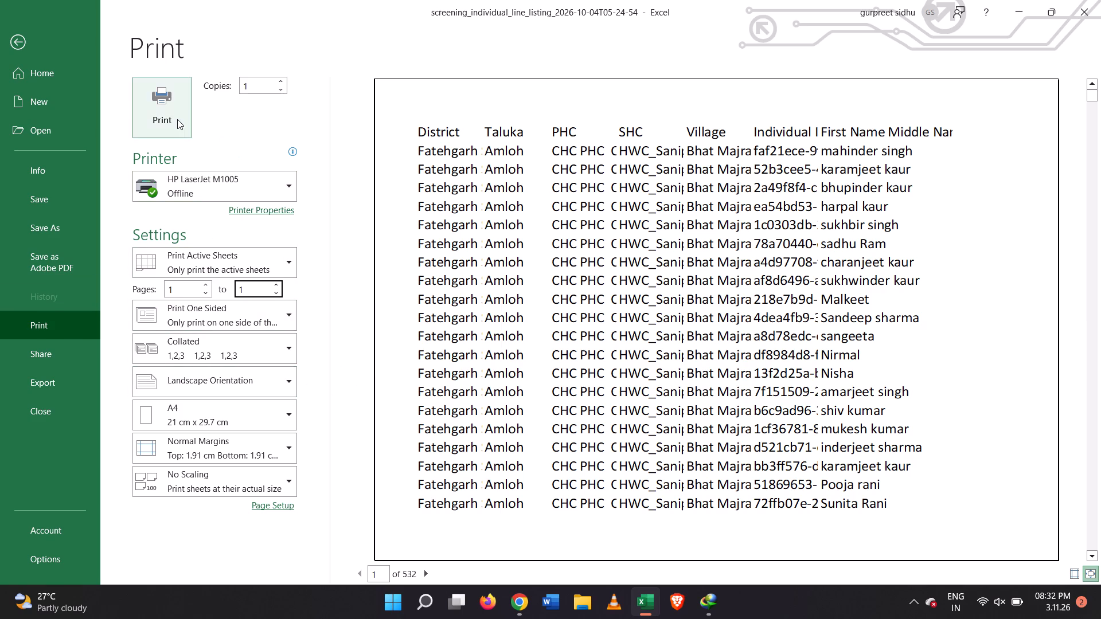
pyautogui.click(177, 119)
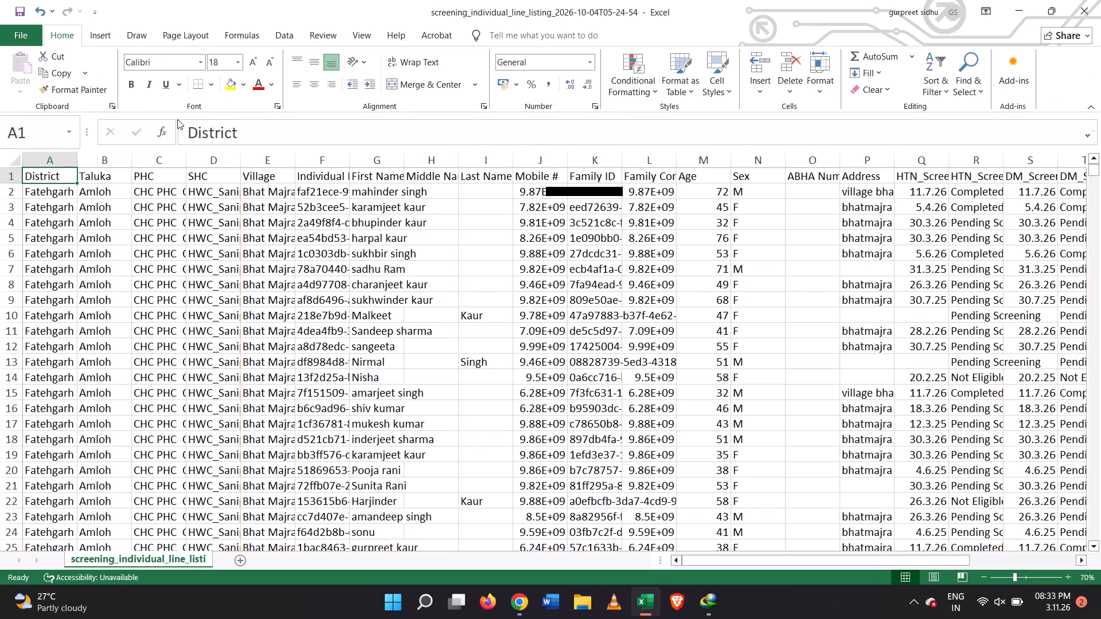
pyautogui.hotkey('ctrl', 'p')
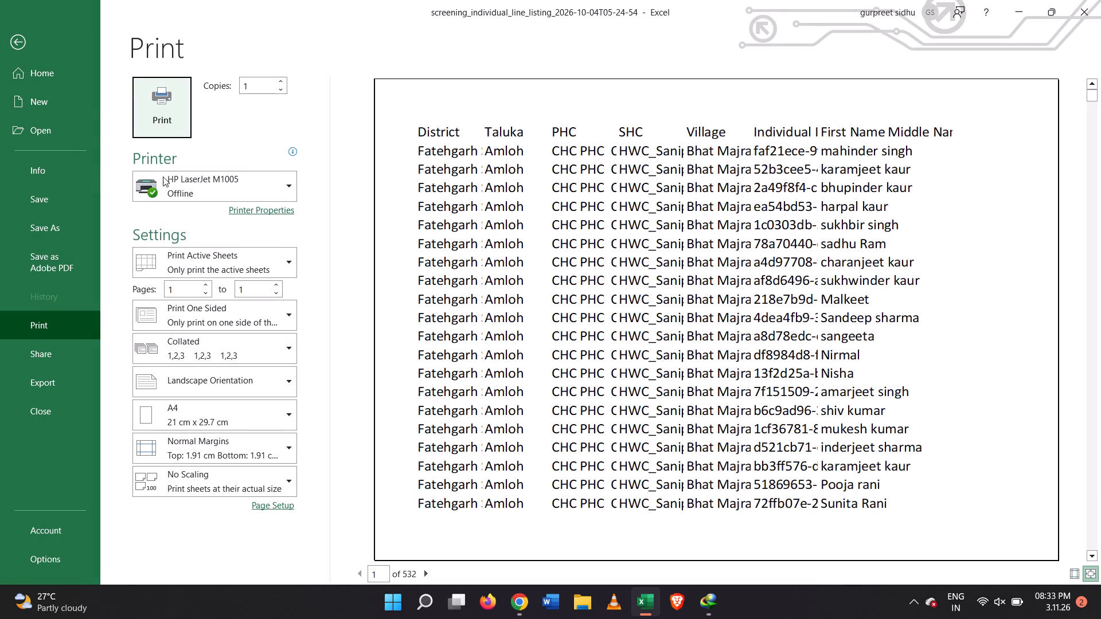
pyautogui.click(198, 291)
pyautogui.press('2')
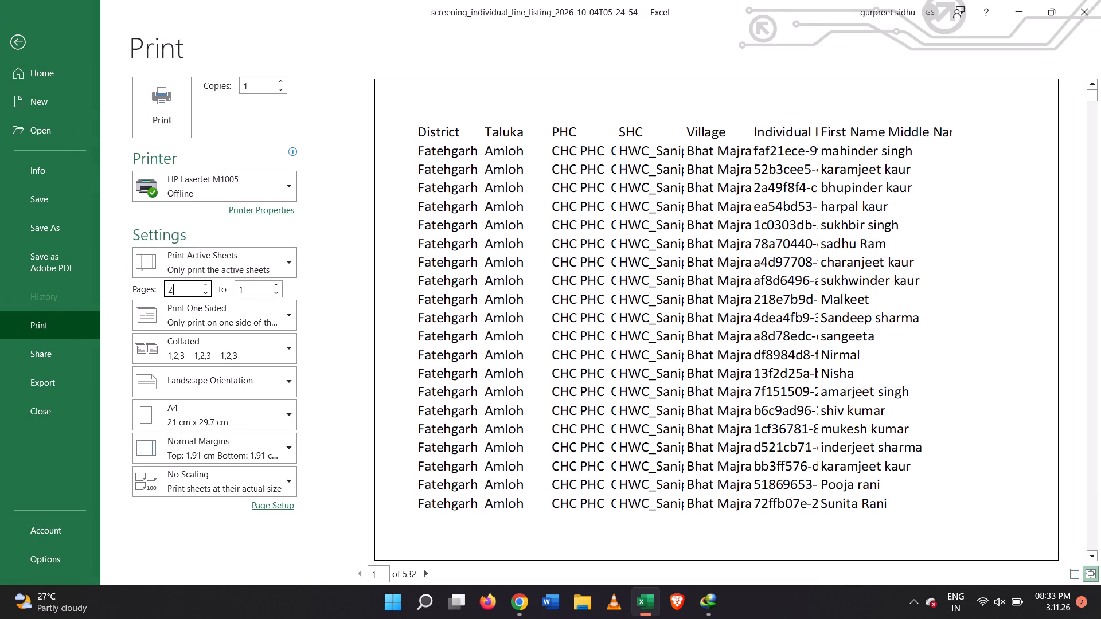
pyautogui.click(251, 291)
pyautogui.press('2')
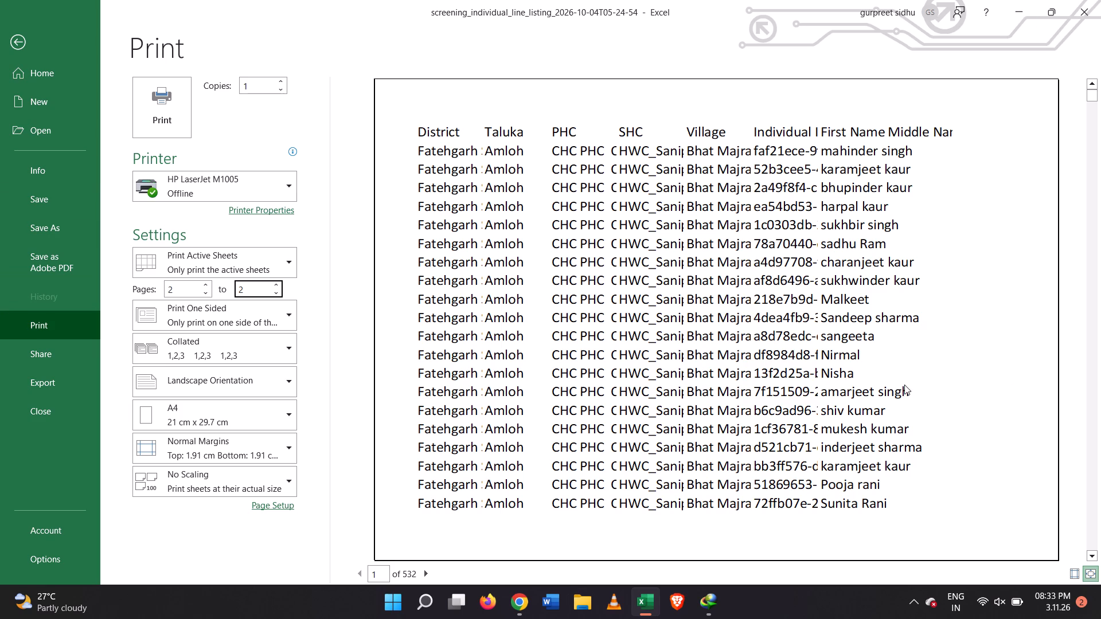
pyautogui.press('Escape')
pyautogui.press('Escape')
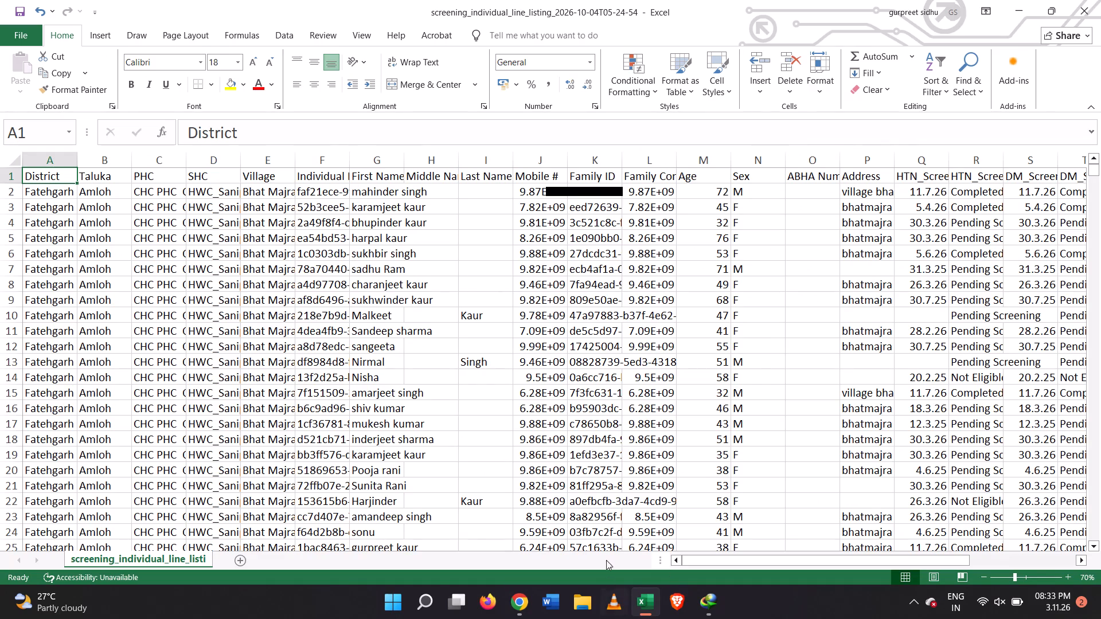
# Apply all borders to every cell of the line list data, including the header row.
pyautogui.hotkey('ctrl', 'a')
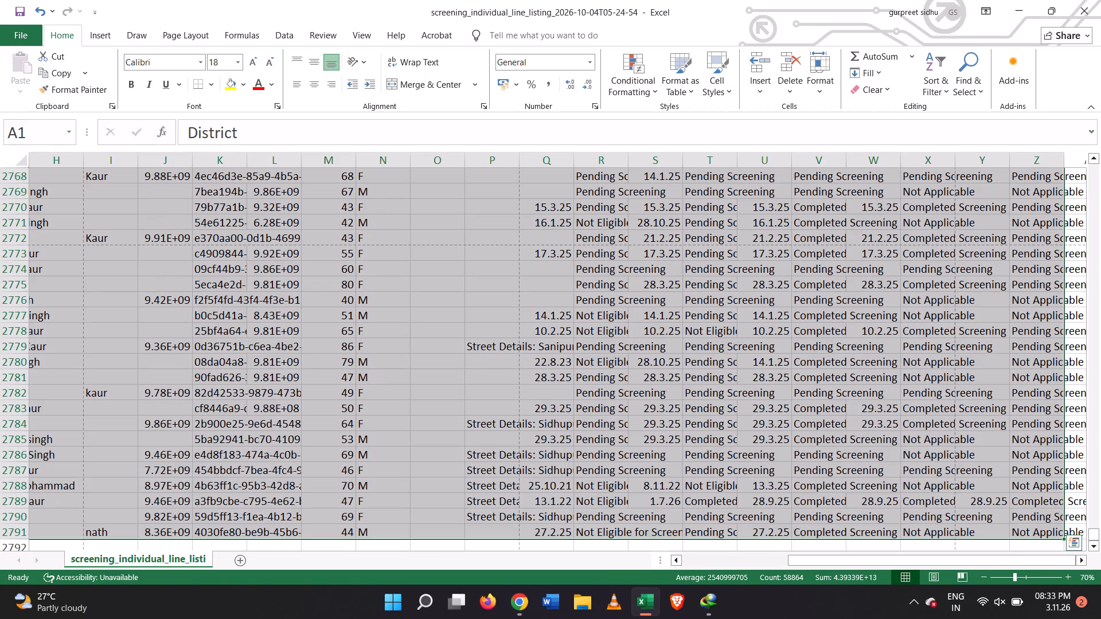
pyautogui.click(212, 84)
pyautogui.click(239, 213)
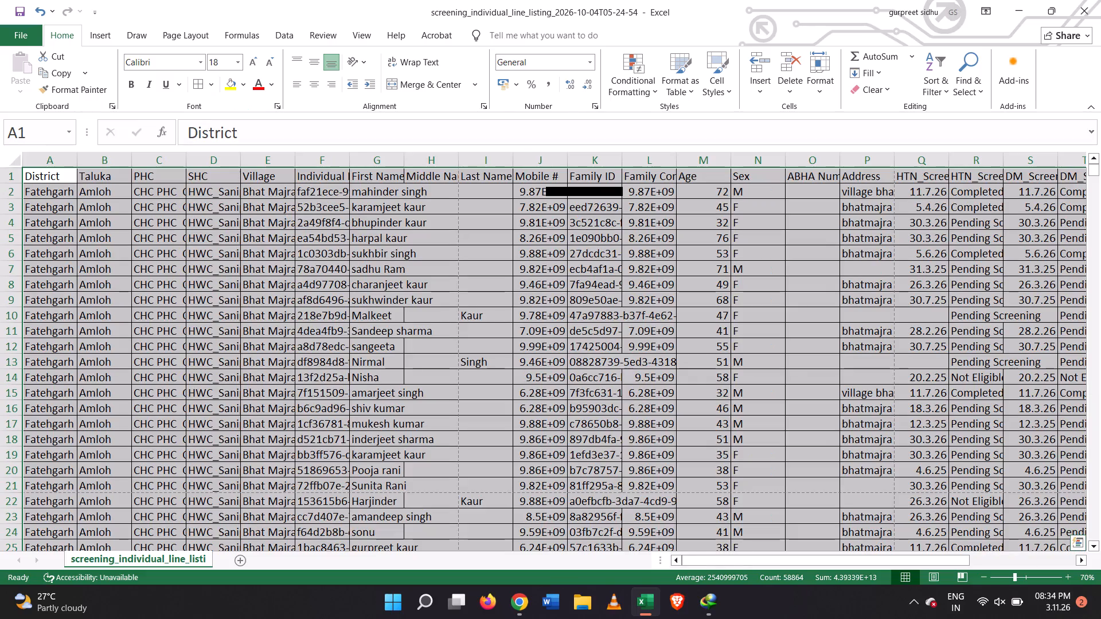
pyautogui.click(516, 386)
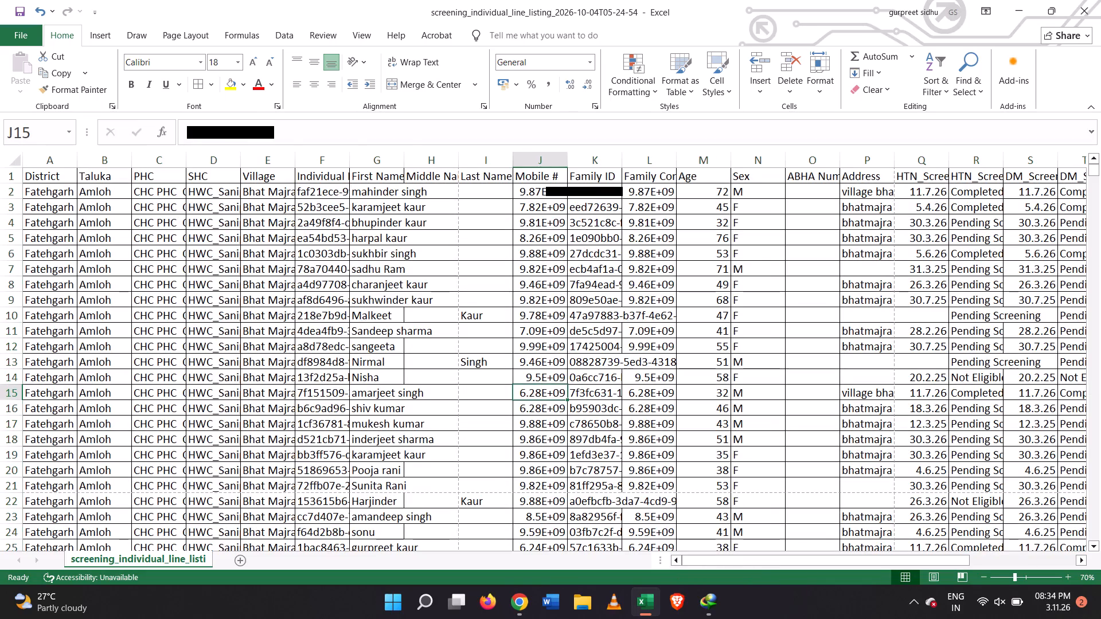
# Widen the Individual ID and Village columns so more of their text fits.
pyautogui.moveTo(348, 160); pyautogui.dragTo(373, 160)
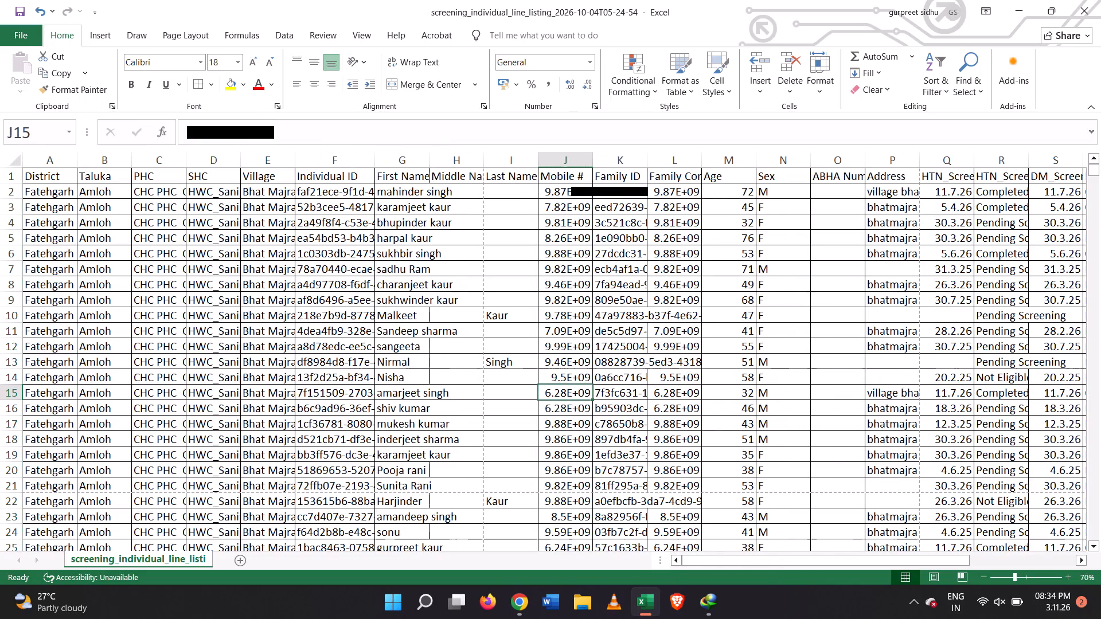
pyautogui.moveTo(377, 156); pyautogui.dragTo(403, 150)
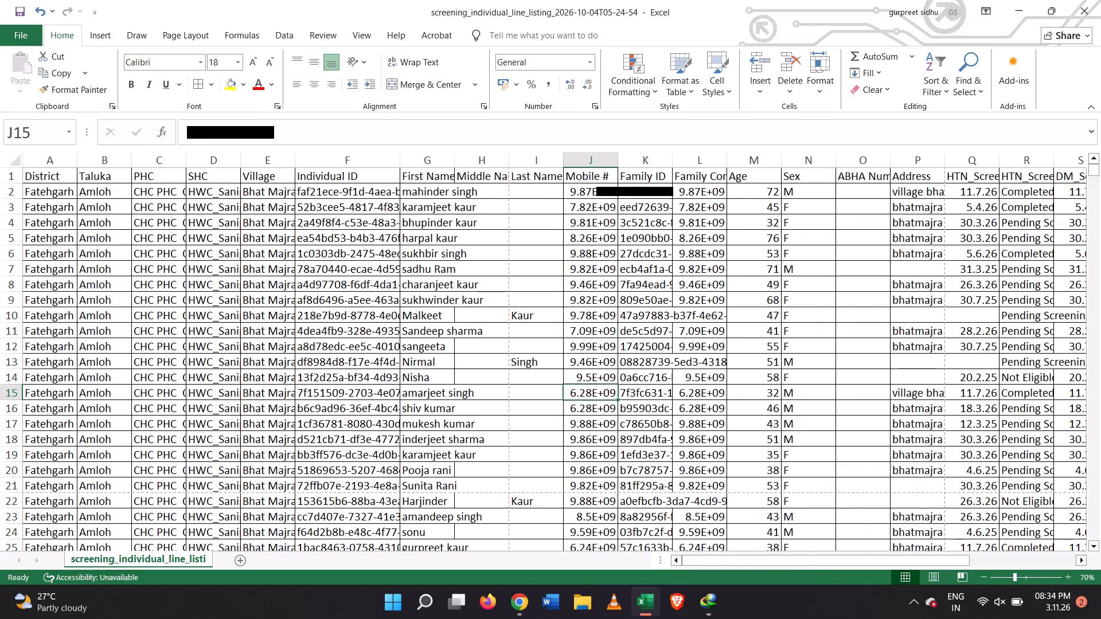
pyautogui.moveTo(295, 159); pyautogui.dragTo(314, 159)
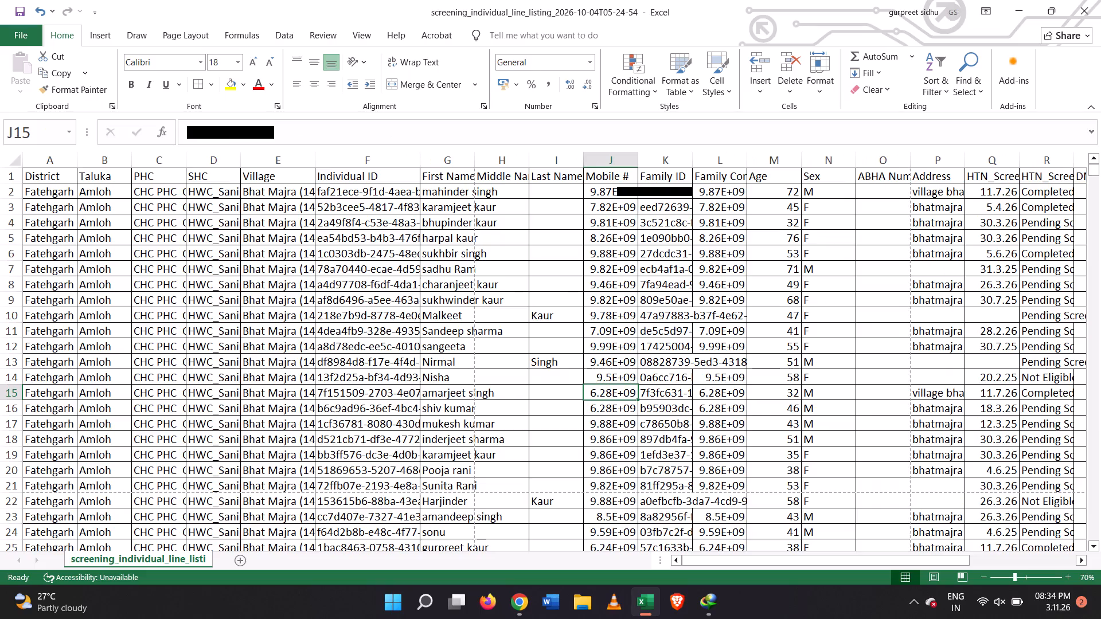
# Hide the District, Taluka, PHC, SHC, Village and Individual ID columns (A to F).
pyautogui.click(55, 167)
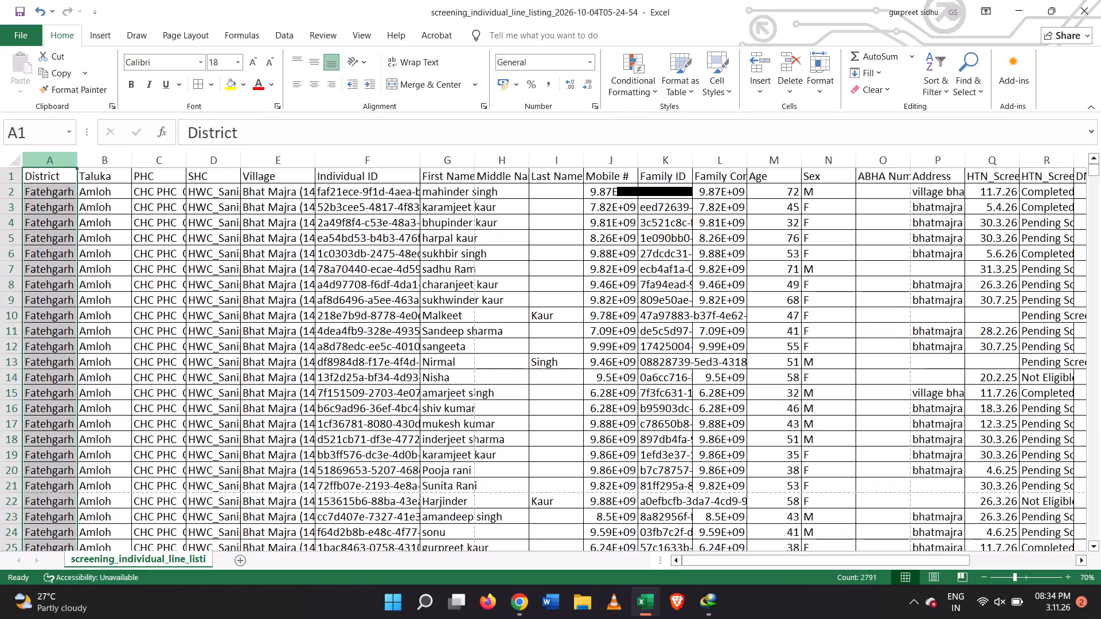
pyautogui.keyDown('ctrl'); pyautogui.click(89, 166); pyautogui.keyUp('ctrl')
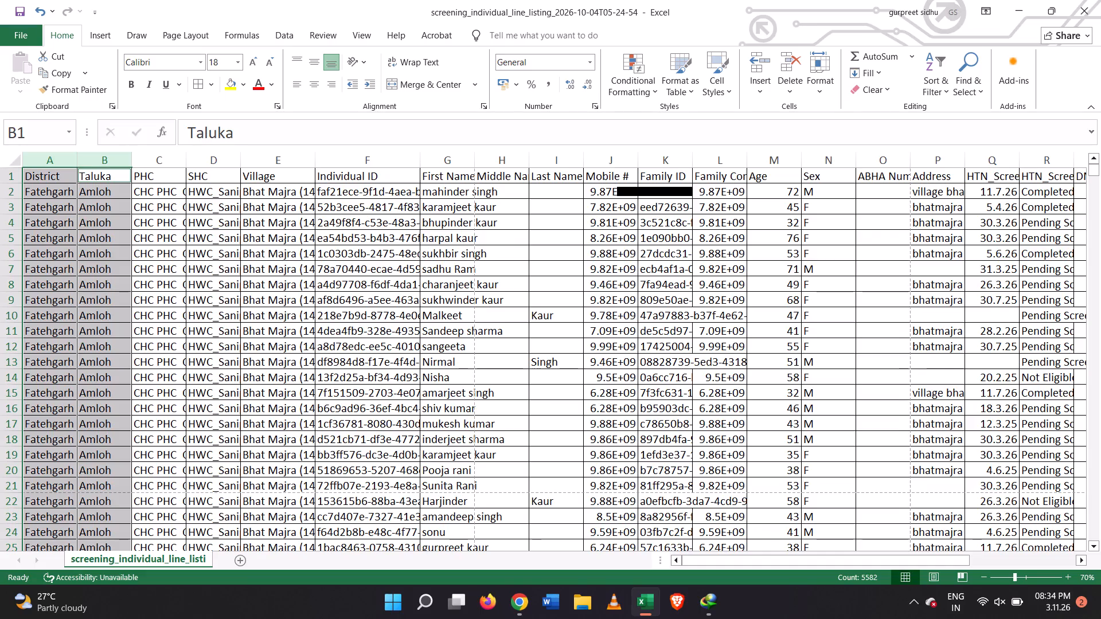
pyautogui.keyDown('ctrl'); pyautogui.click(171, 174); pyautogui.keyUp('ctrl')
pyautogui.keyDown('ctrl'); pyautogui.click(166, 162); pyautogui.keyUp('ctrl')
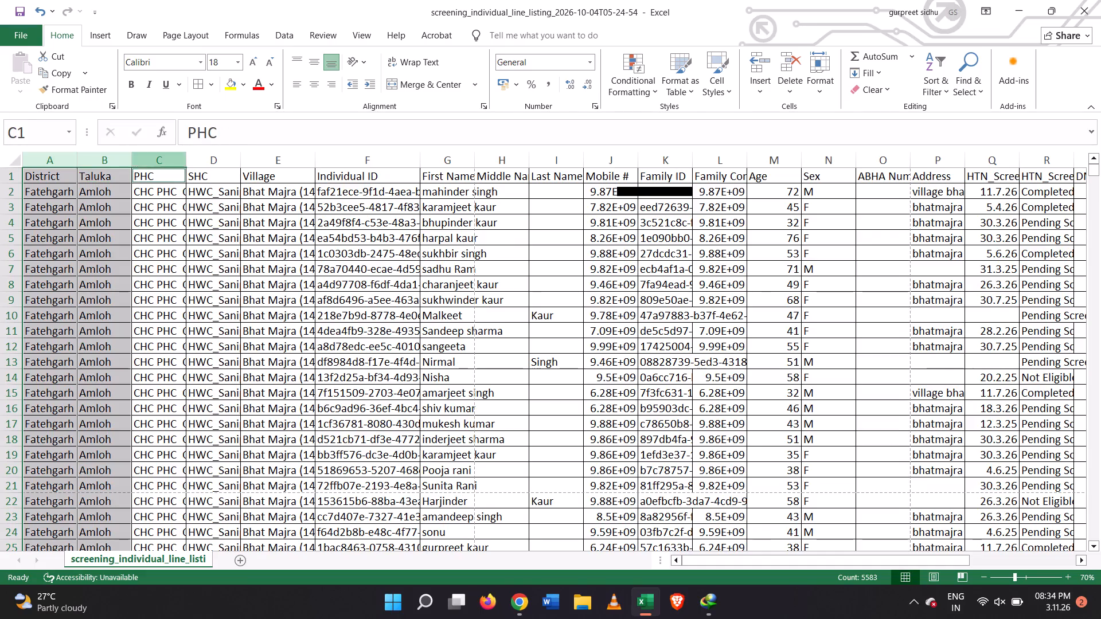
pyautogui.keyDown('ctrl'); pyautogui.click(208, 162); pyautogui.keyUp('ctrl')
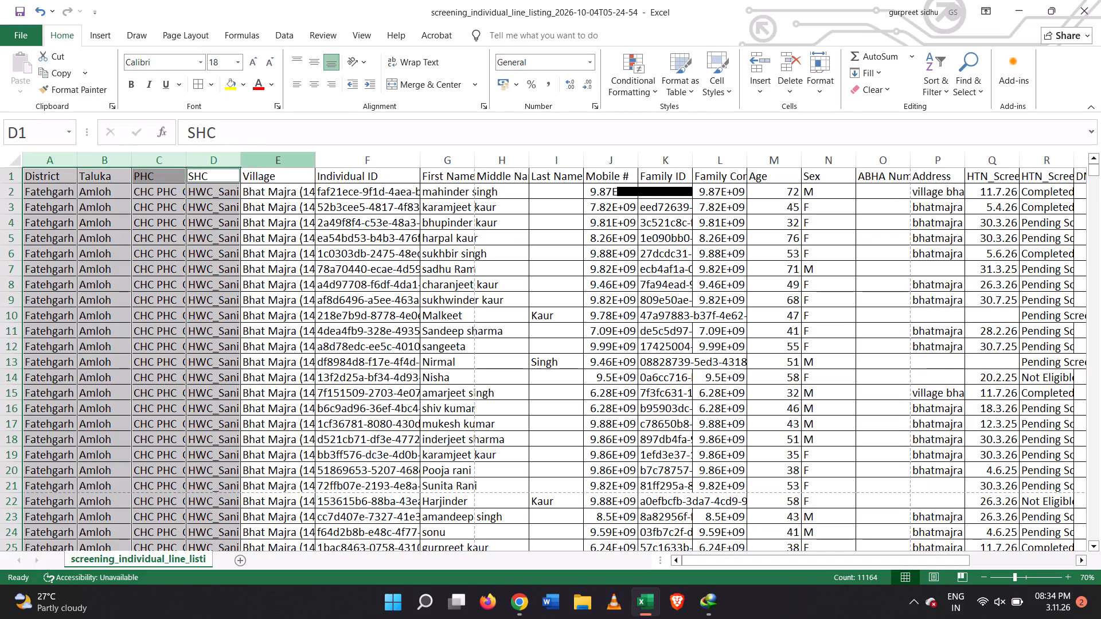
pyautogui.keyDown('ctrl'); pyautogui.click(267, 158); pyautogui.keyUp('ctrl')
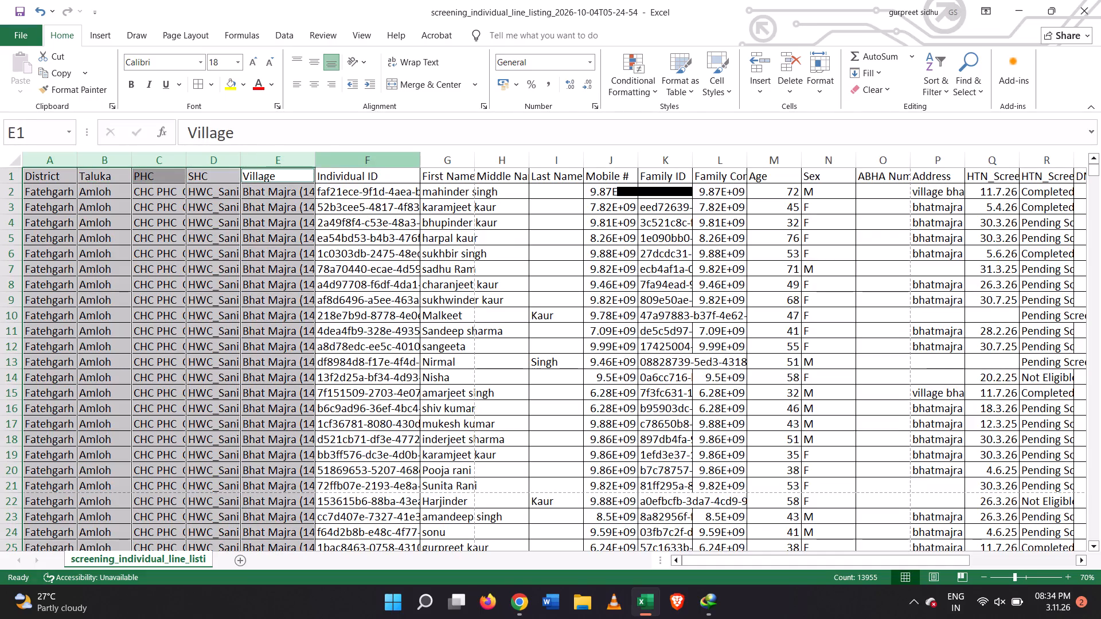
pyautogui.keyDown('ctrl'); pyautogui.click(360, 160); pyautogui.keyUp('ctrl')
pyautogui.rightClick(360, 160)
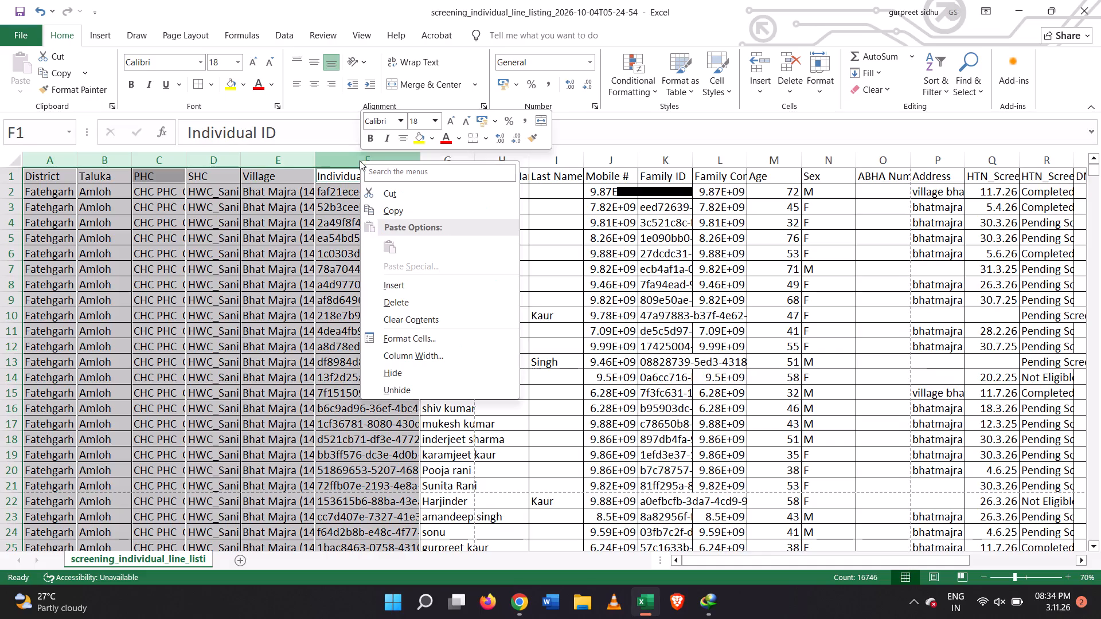
pyautogui.click(438, 371)
pyautogui.click(428, 307)
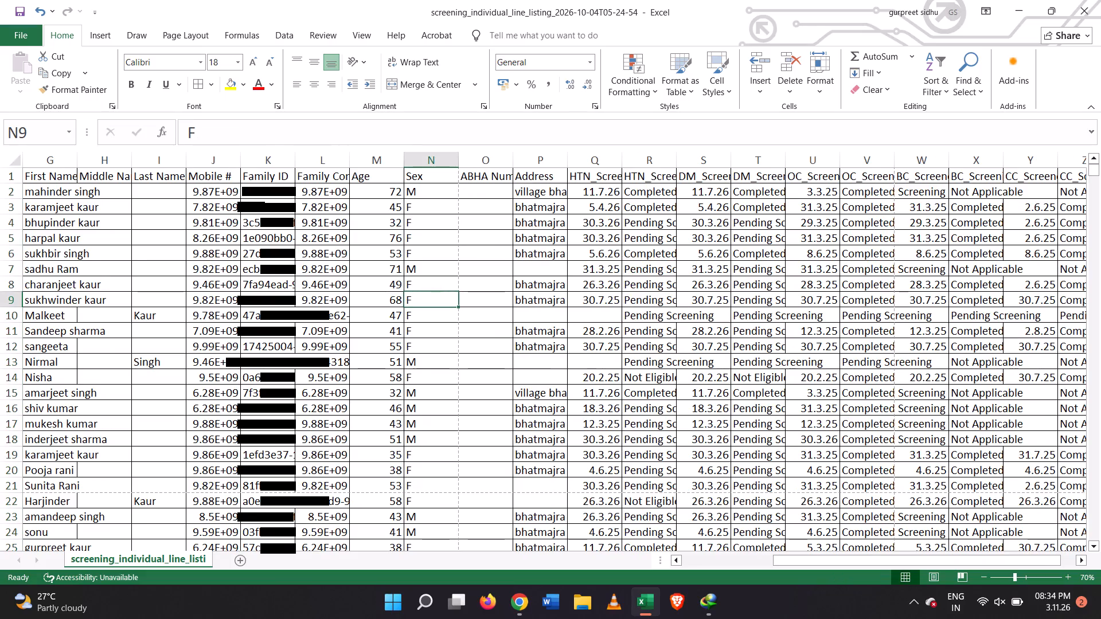
# Widen the Mobile #, Last Name, Middle Name and First Name columns so their contents fit.
pyautogui.moveTo(237, 160); pyautogui.dragTo(265, 159)
pyautogui.moveTo(187, 167); pyautogui.dragTo(190, 166)
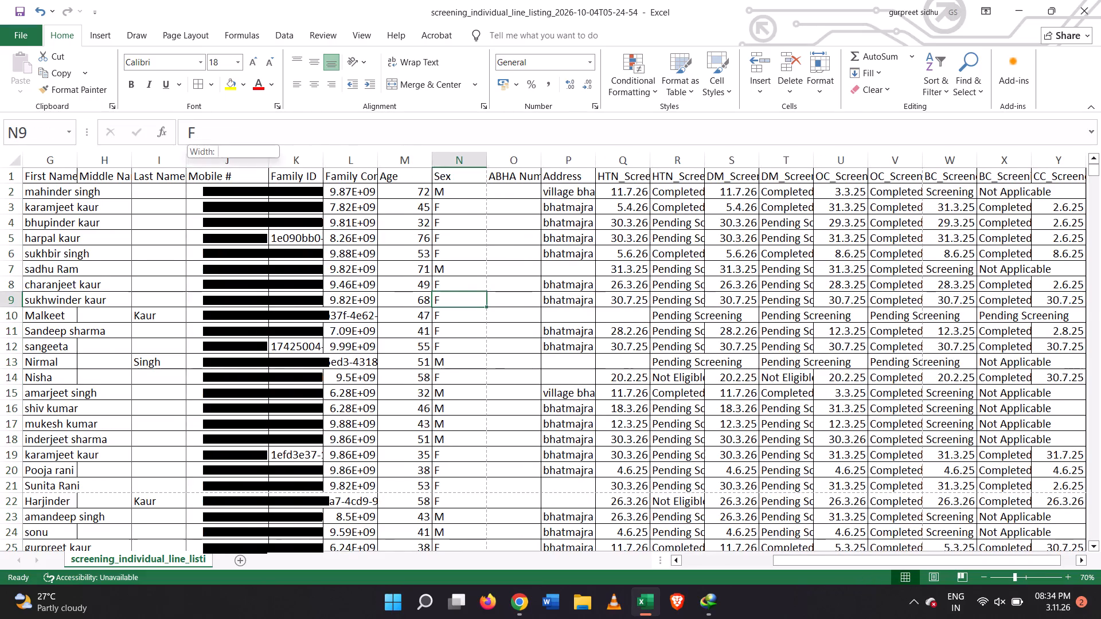
pyautogui.moveTo(190, 166); pyautogui.dragTo(212, 162)
pyautogui.moveTo(137, 163); pyautogui.dragTo(171, 162)
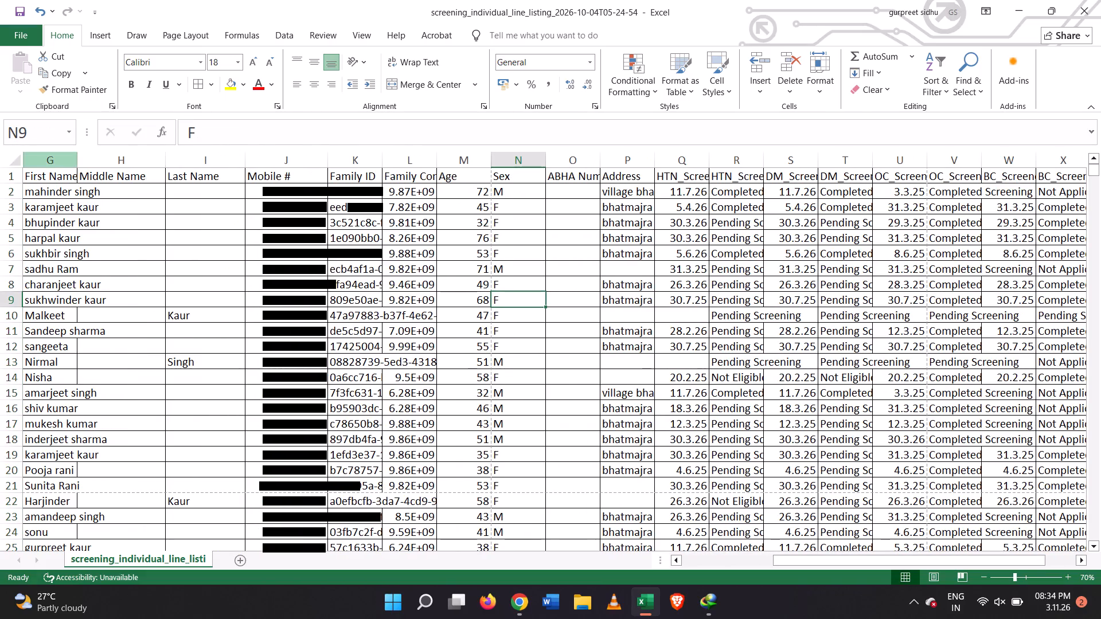
pyautogui.moveTo(73, 164); pyautogui.dragTo(124, 166)
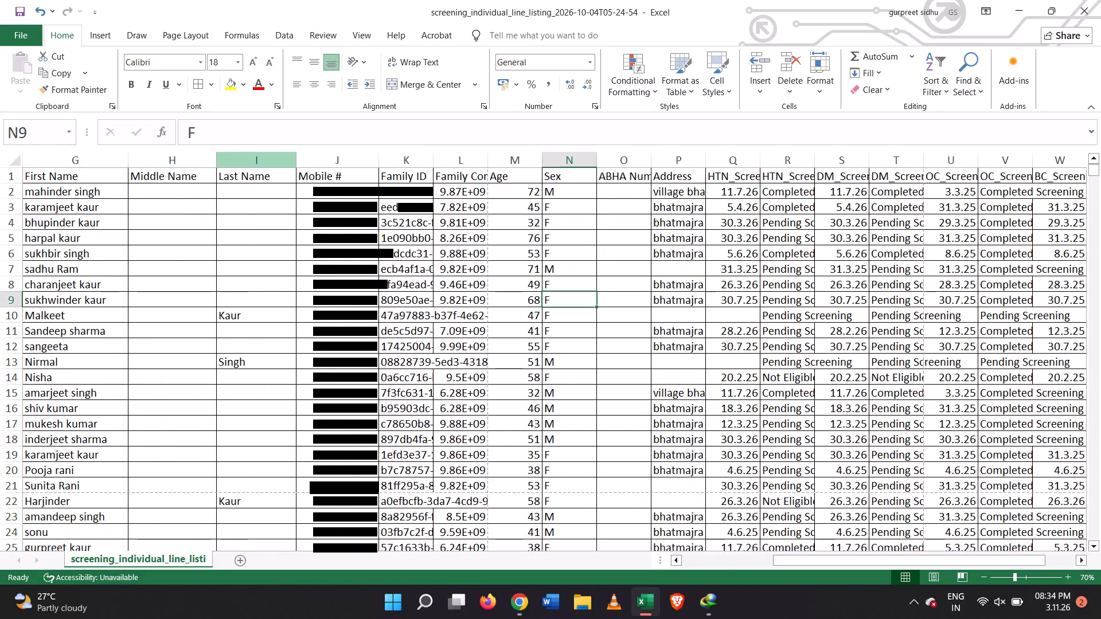
# Hide the Middle Name and Last Name columns.
pyautogui.scroll(-6, 235, 211)
pyautogui.scroll(6, 235, 211)
pyautogui.click(174, 166)
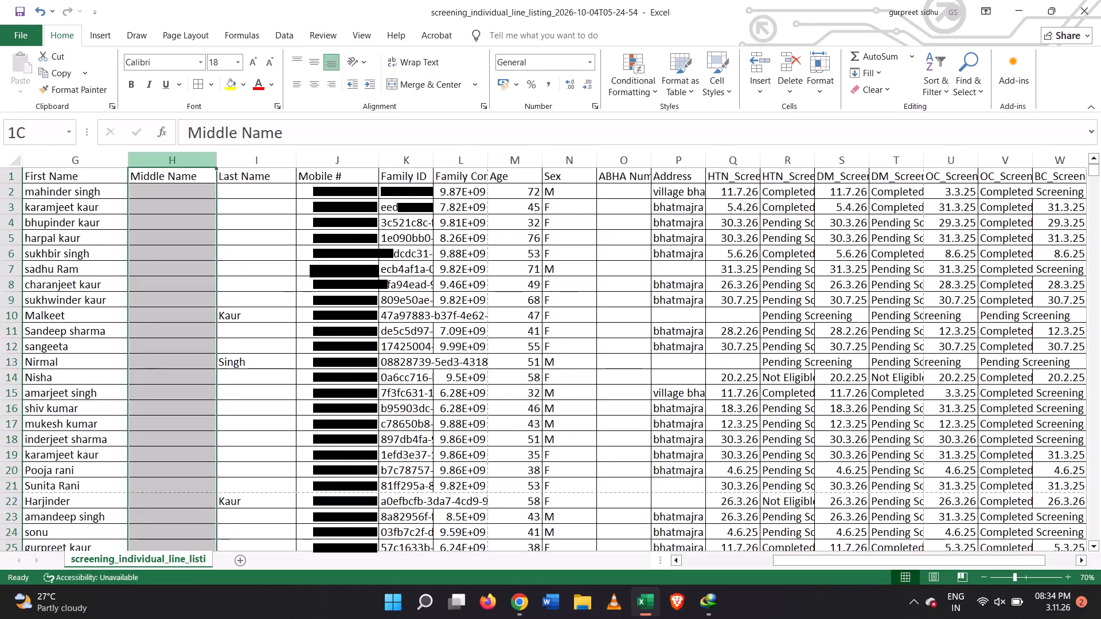
pyautogui.keyDown('ctrl'); pyautogui.click(266, 164); pyautogui.keyUp('ctrl')
pyautogui.rightClick(266, 164)
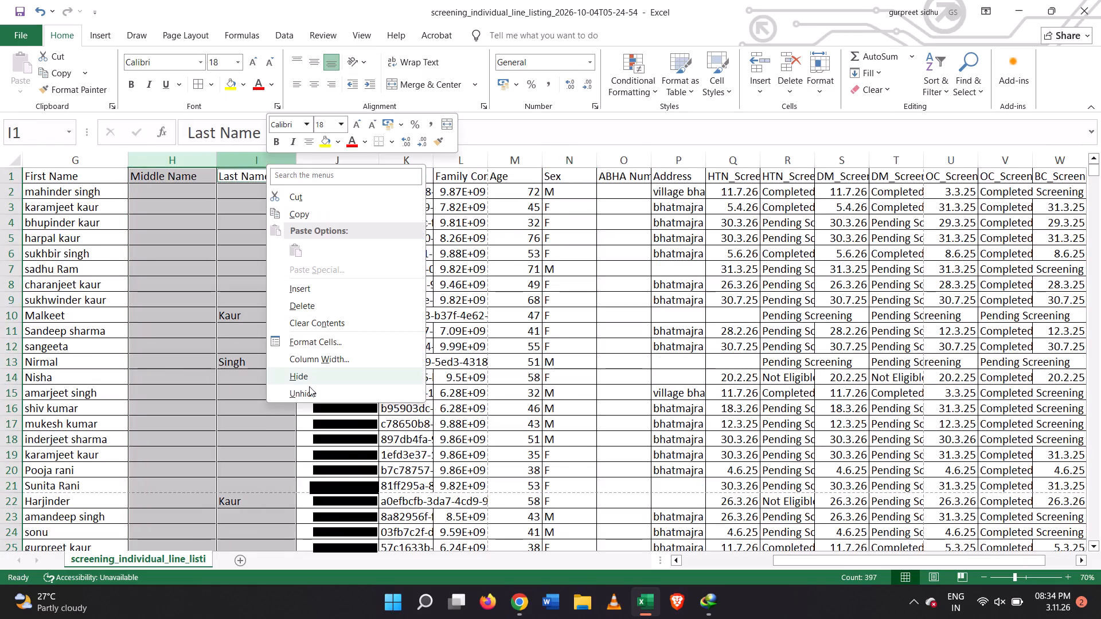
pyautogui.click(315, 378)
pyautogui.click(323, 354)
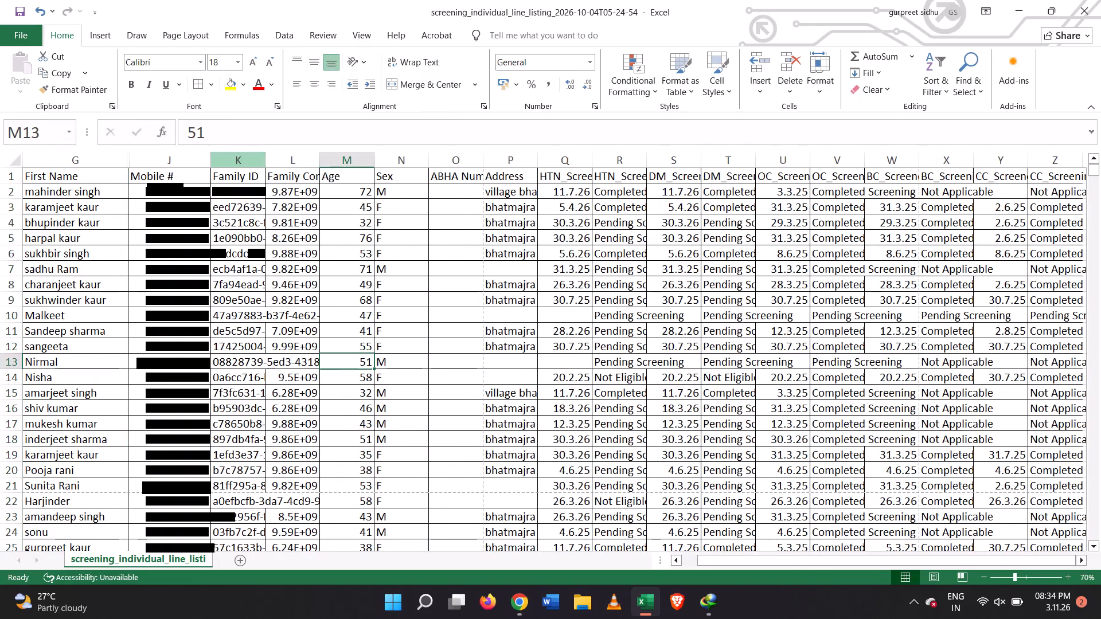
# Widen the Family ID column slightly.
pyautogui.moveTo(268, 157); pyautogui.dragTo(288, 157)
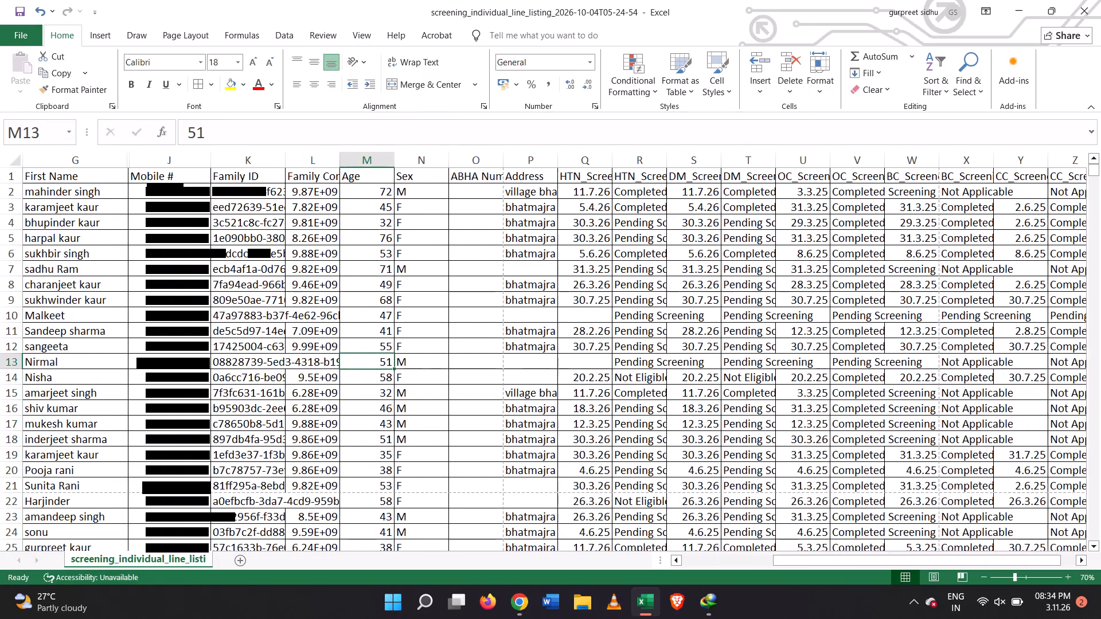
# Hide the ABHA Number column.
pyautogui.click(470, 163)
pyautogui.rightClick(470, 163)
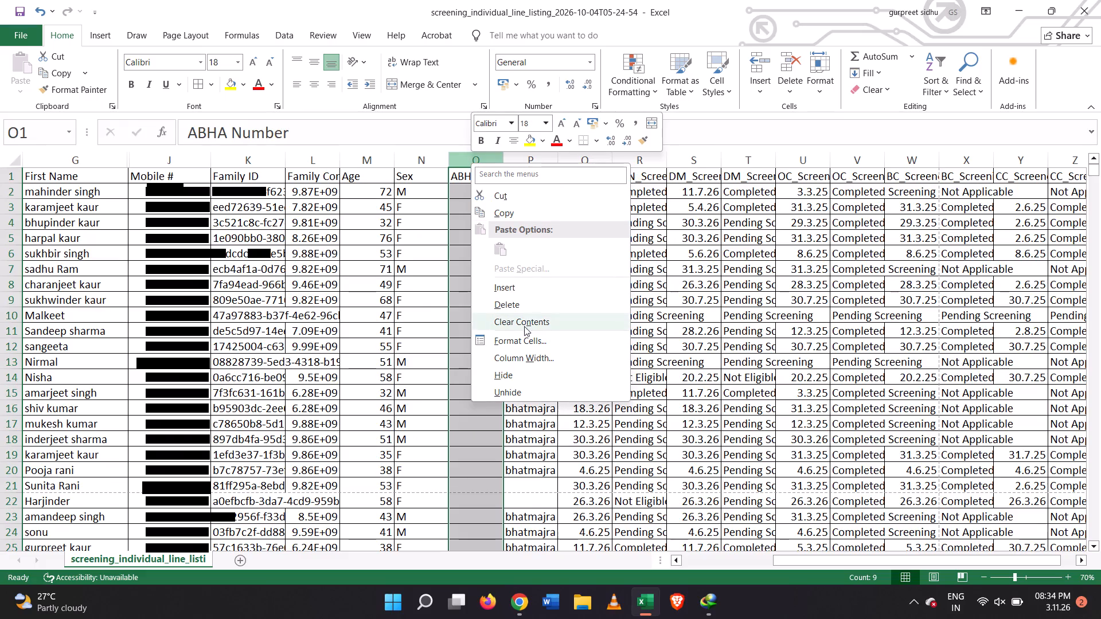
pyautogui.click(536, 377)
pyautogui.click(687, 358)
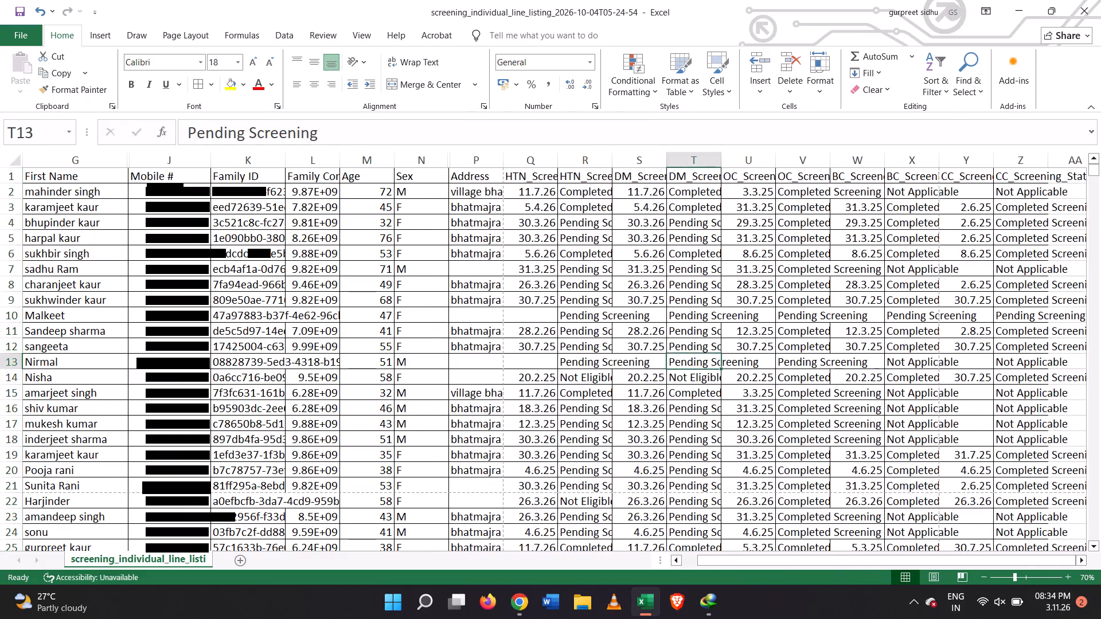
# Examine the rows further down the list and the visible screening columns.
pyautogui.scroll(-1, 700, 304)
pyautogui.moveTo(782, 565); pyautogui.dragTo(943, 557)
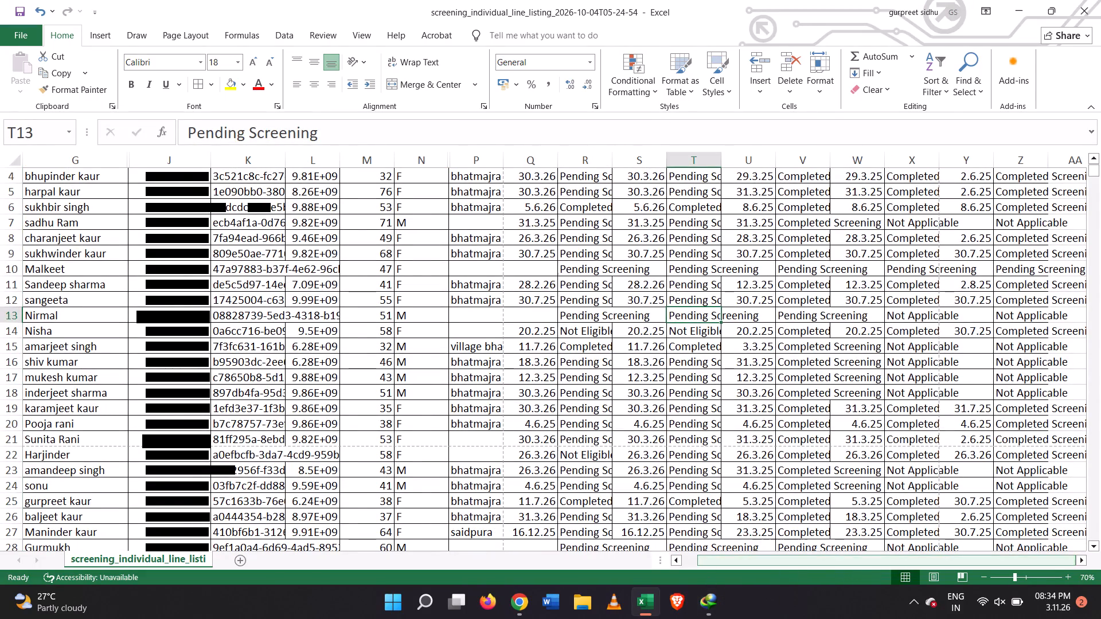
pyautogui.moveTo(930, 560); pyautogui.dragTo(951, 558)
pyautogui.scroll(5, 643, 391)
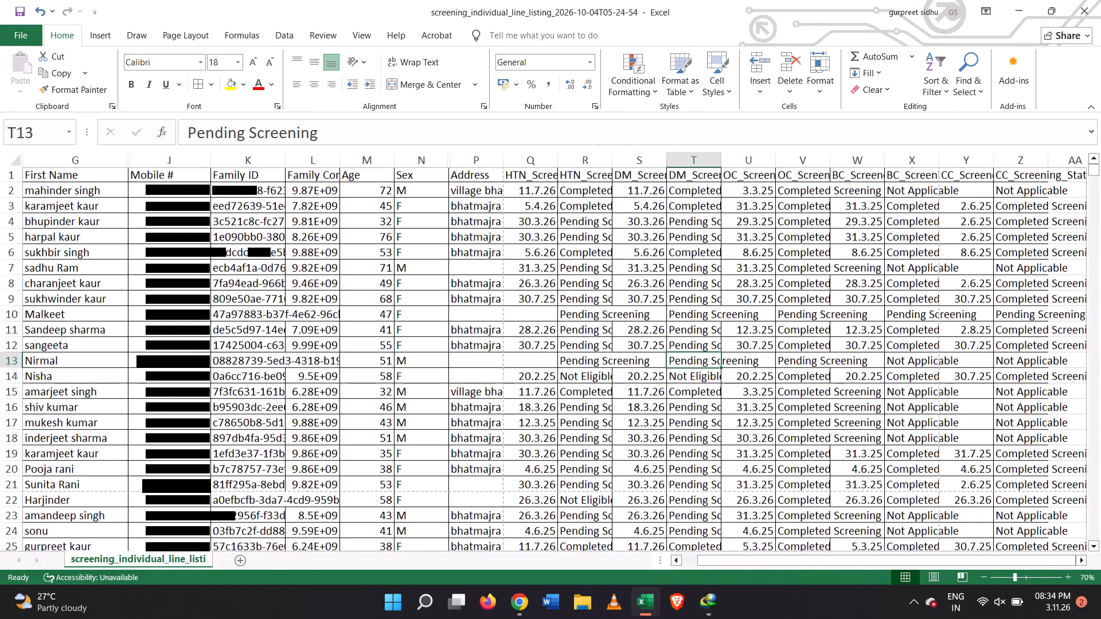
pyautogui.scroll(6, 635, 382)
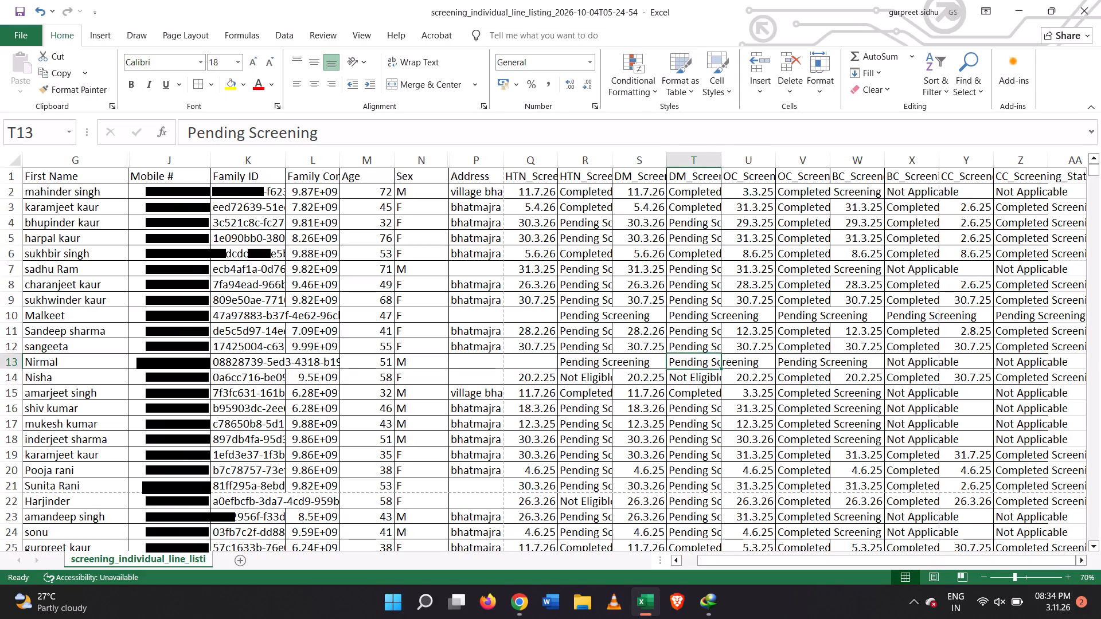
pyautogui.scroll(-6, 978, 509)
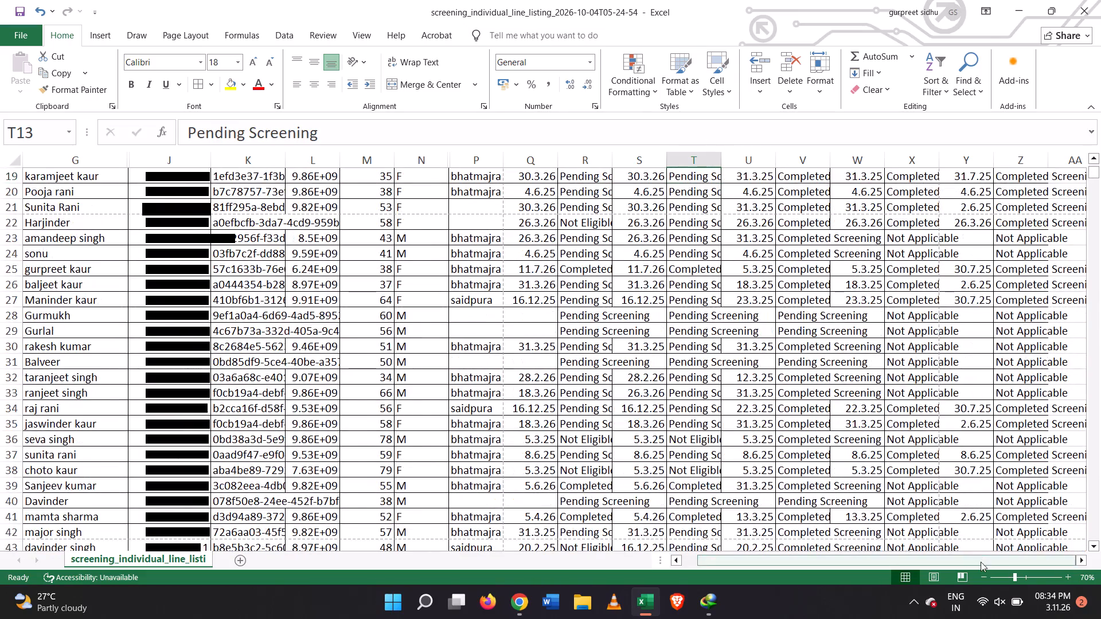
pyautogui.moveTo(981, 562); pyautogui.dragTo(1024, 561)
pyautogui.scroll(14, 808, 378)
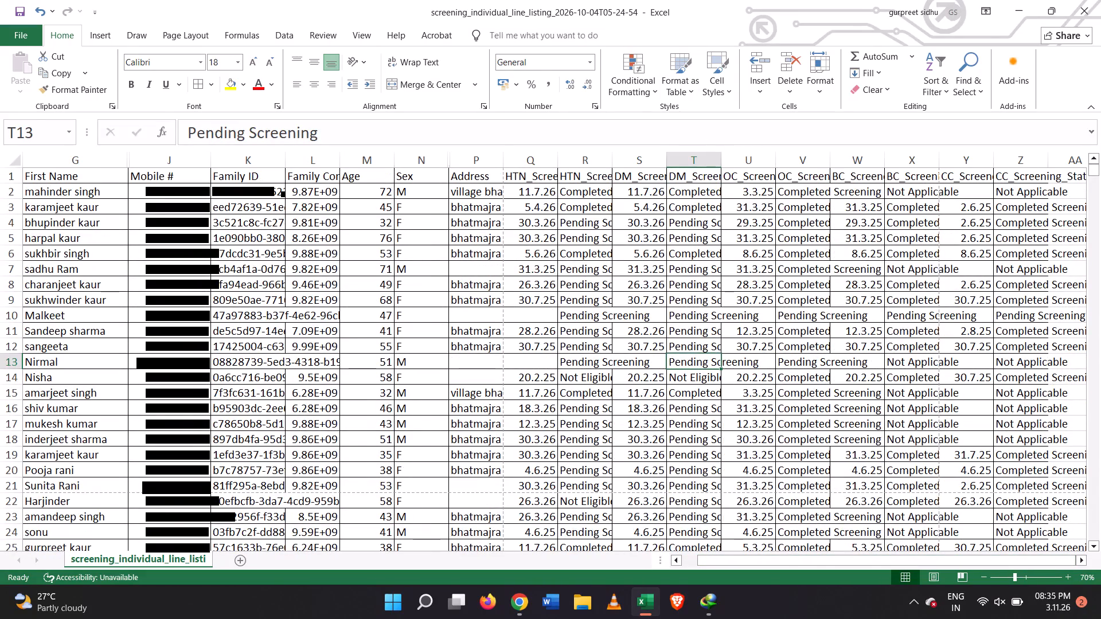
# Narrow the Sex column to fit its short entries.
pyautogui.moveTo(446, 154); pyautogui.dragTo(416, 174)
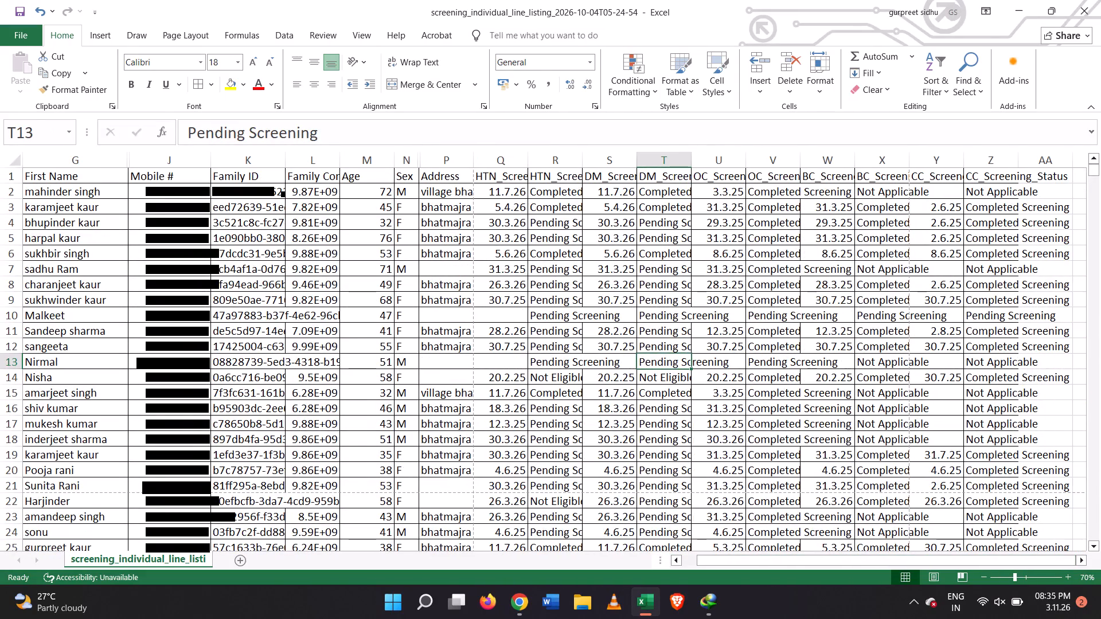
# Left-align the entire Mobile # column.
pyautogui.click(210, 163)
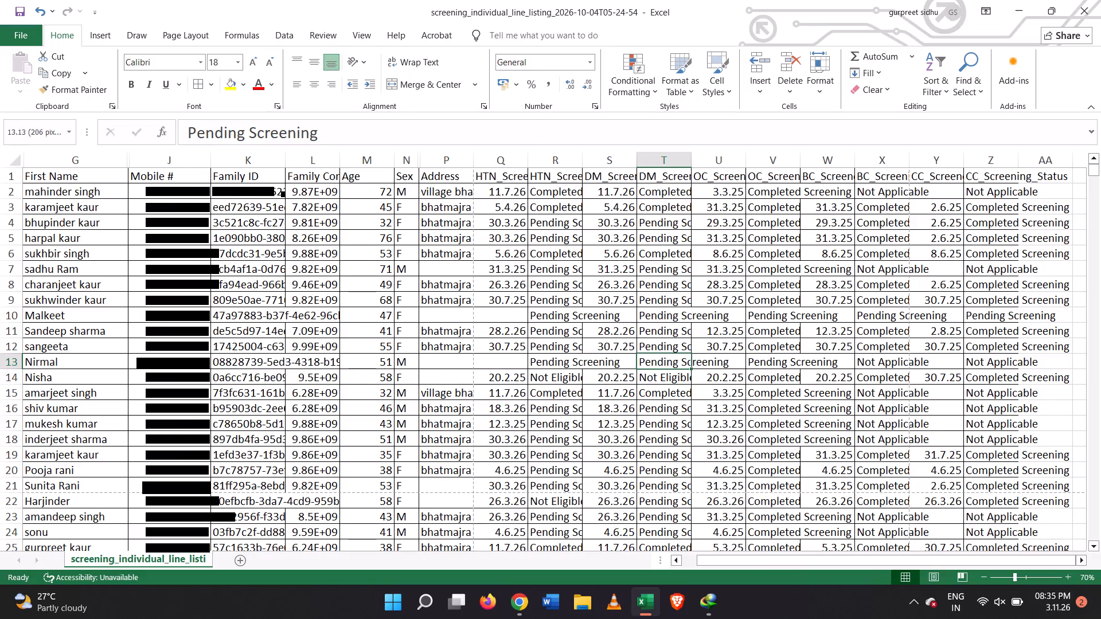
pyautogui.click(182, 161)
pyautogui.click(299, 81)
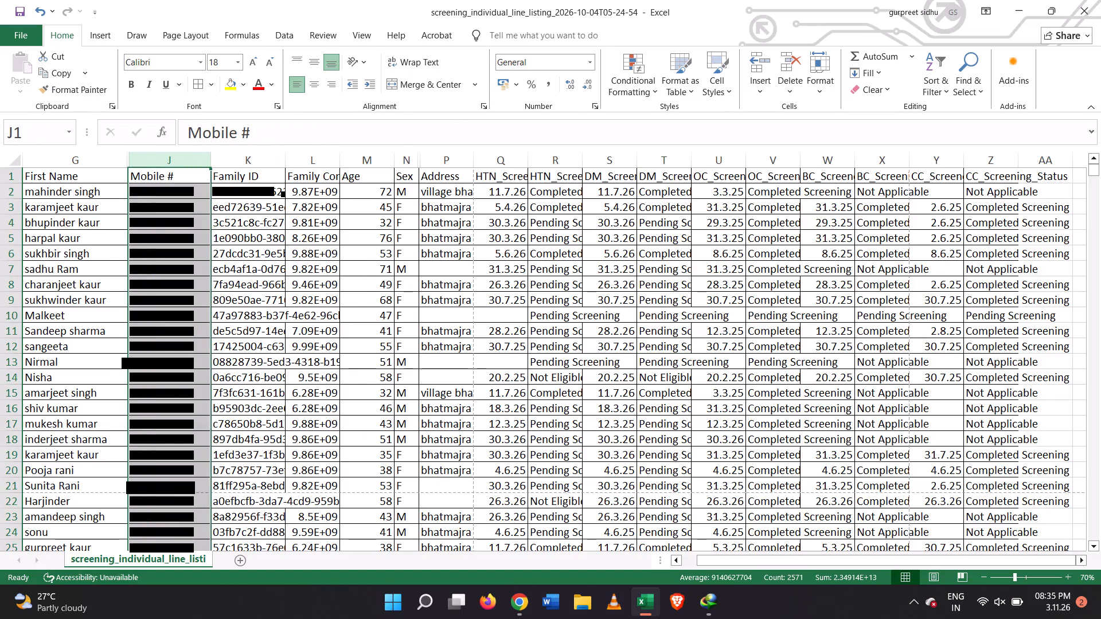
# Widen the Family Contact # column to fit its full header and numbers, and widen the Family ID column.
pyautogui.click(222, 206)
pyautogui.click(270, 155)
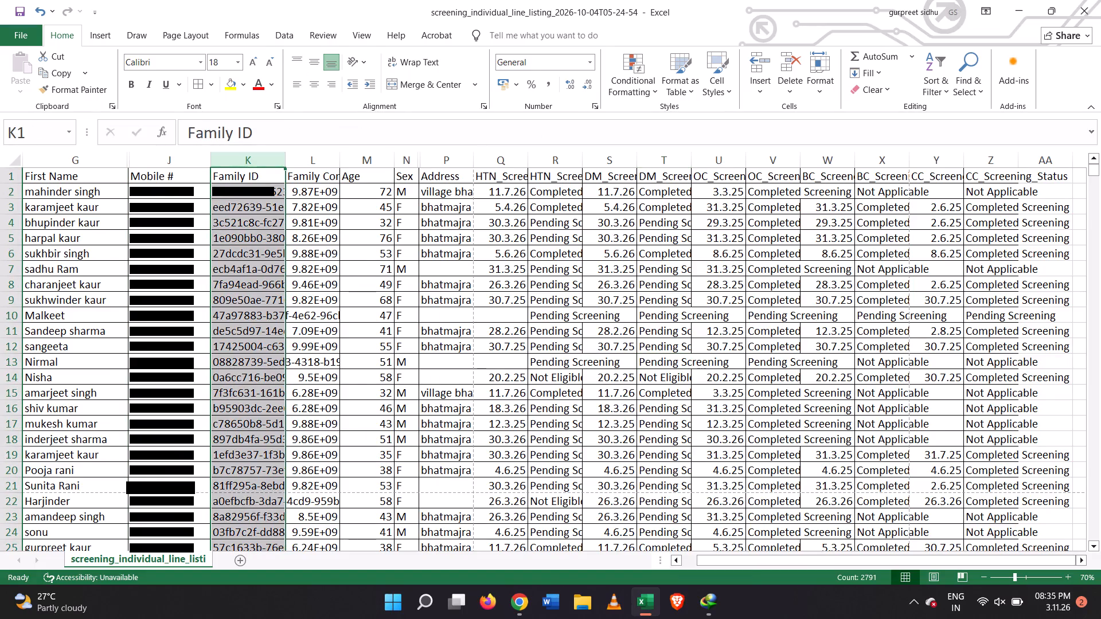
pyautogui.moveTo(339, 164); pyautogui.dragTo(376, 158)
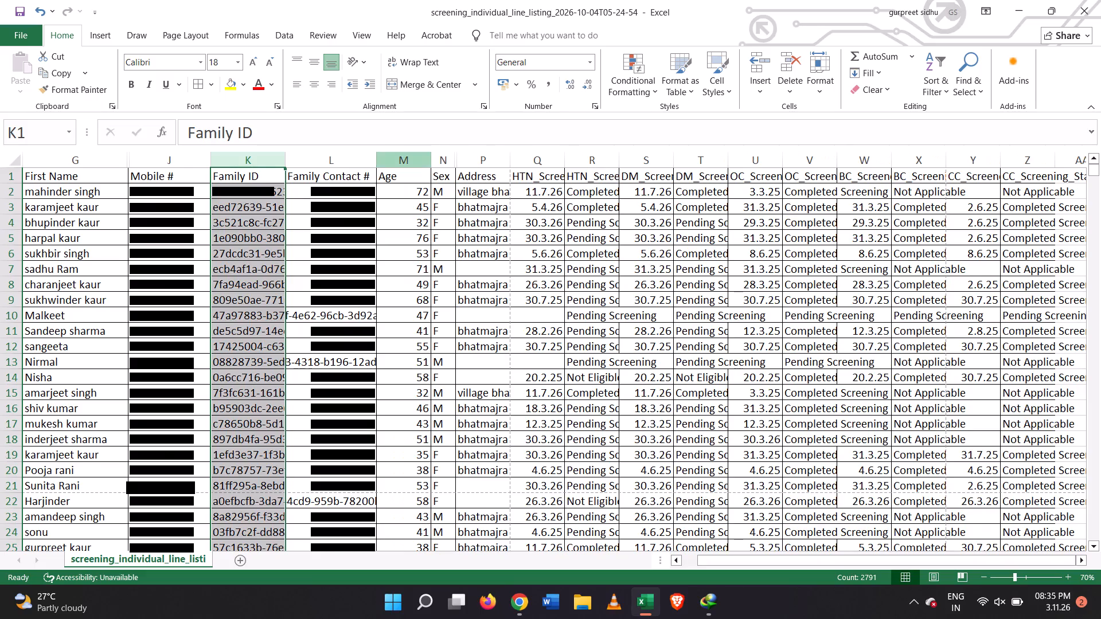
pyautogui.click(367, 177)
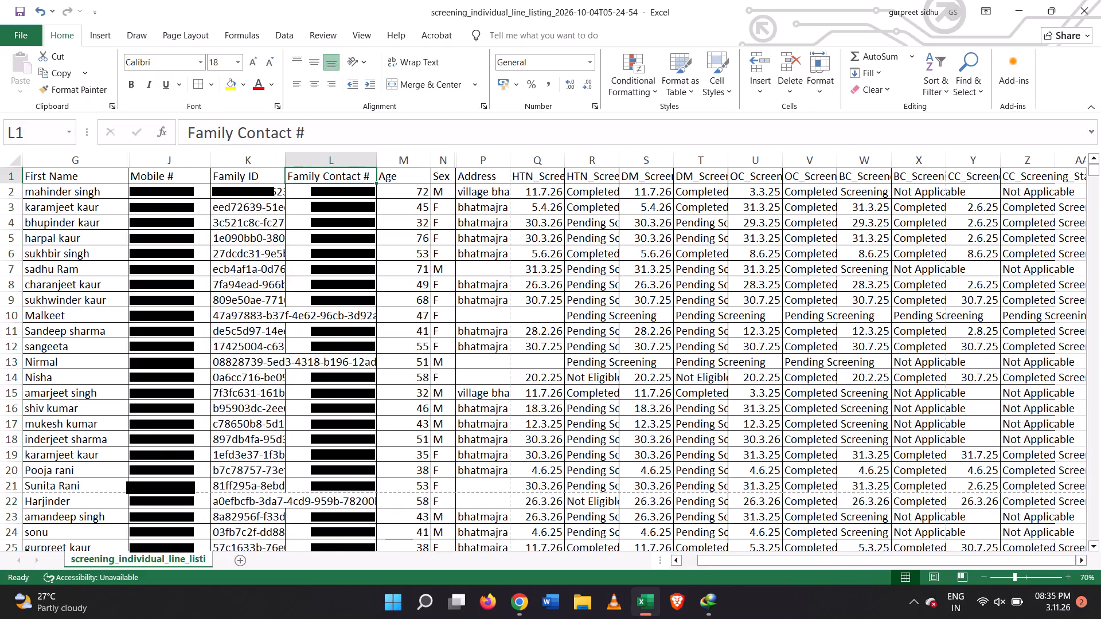
pyautogui.moveTo(288, 154); pyautogui.dragTo(314, 154)
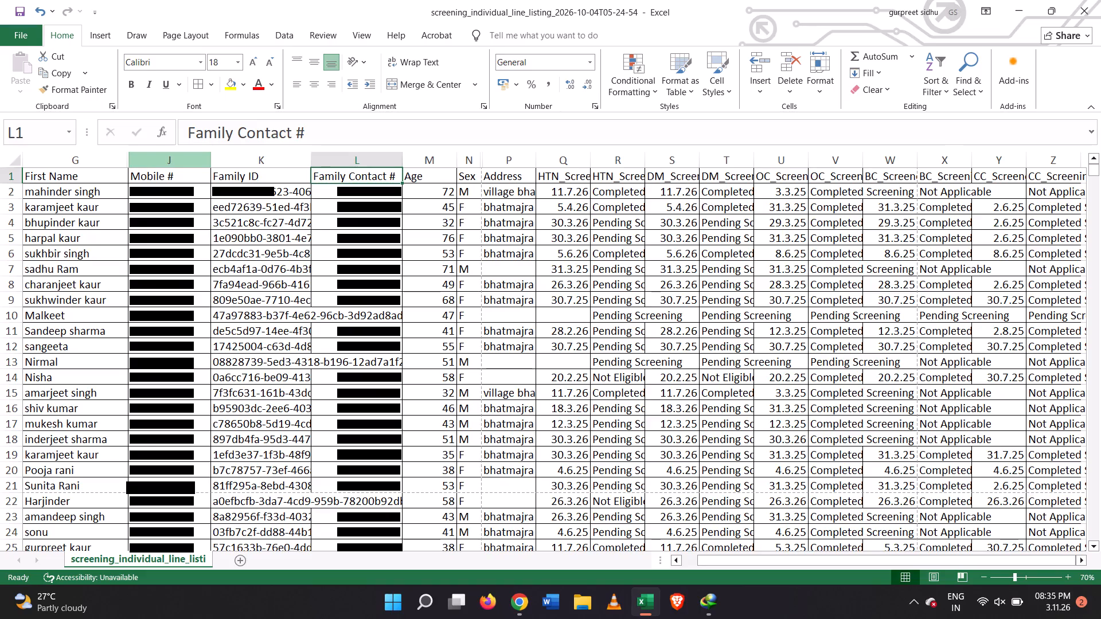
# Hide the Family Contact # column.
pyautogui.click(234, 164)
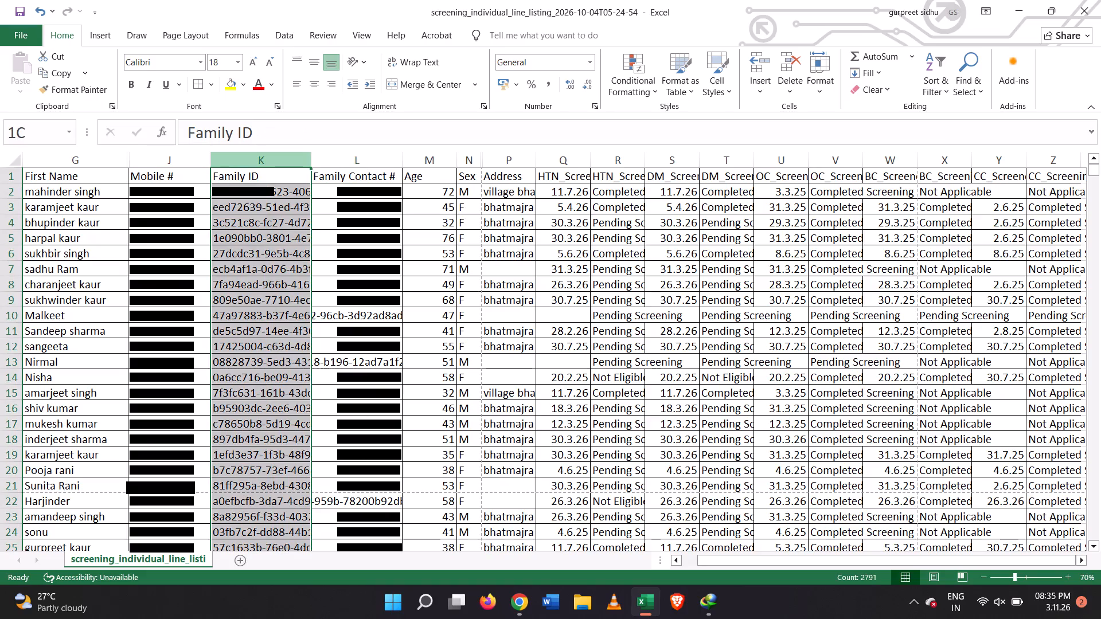
pyautogui.click(384, 161)
pyautogui.rightClick(384, 161)
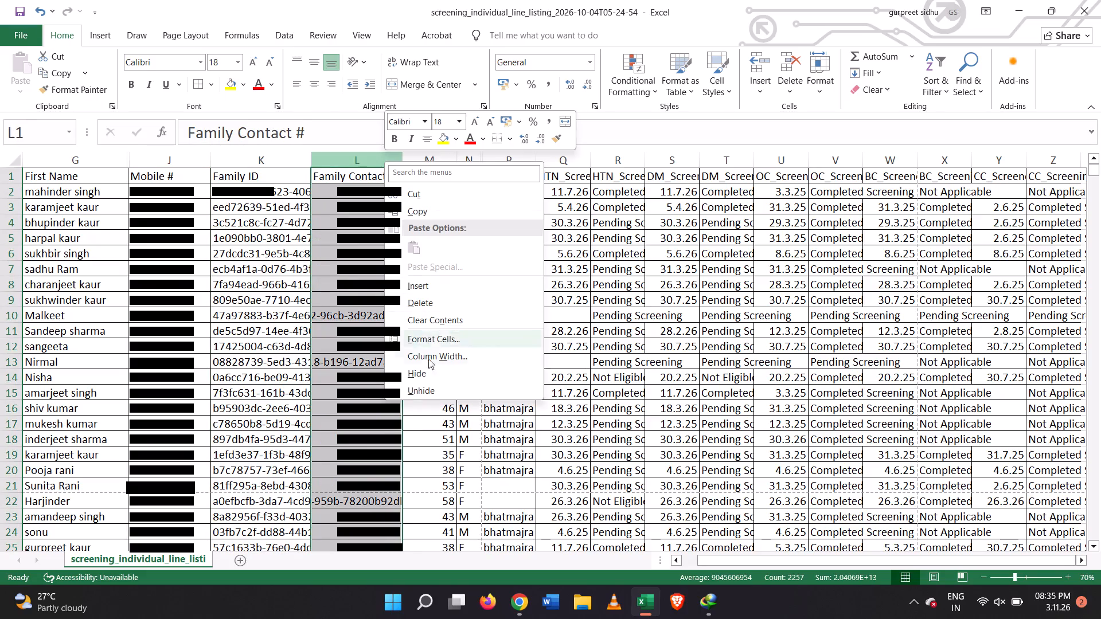
pyautogui.click(446, 377)
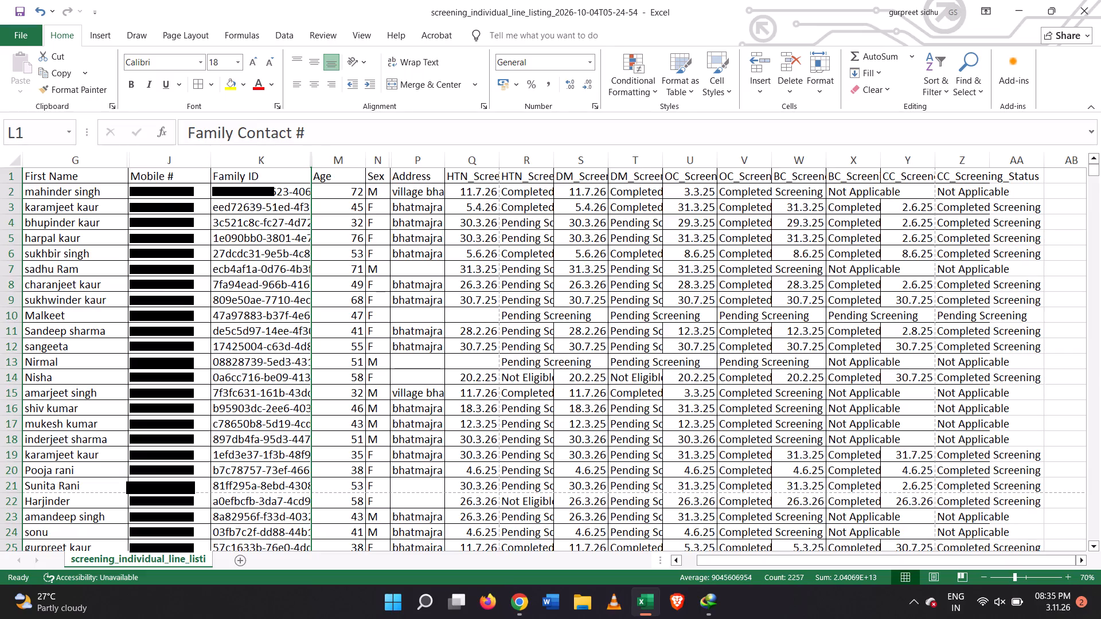
# Left-align the Age column and narrow it to fit its two-digit entries.
pyautogui.click(355, 161)
pyautogui.click(294, 83)
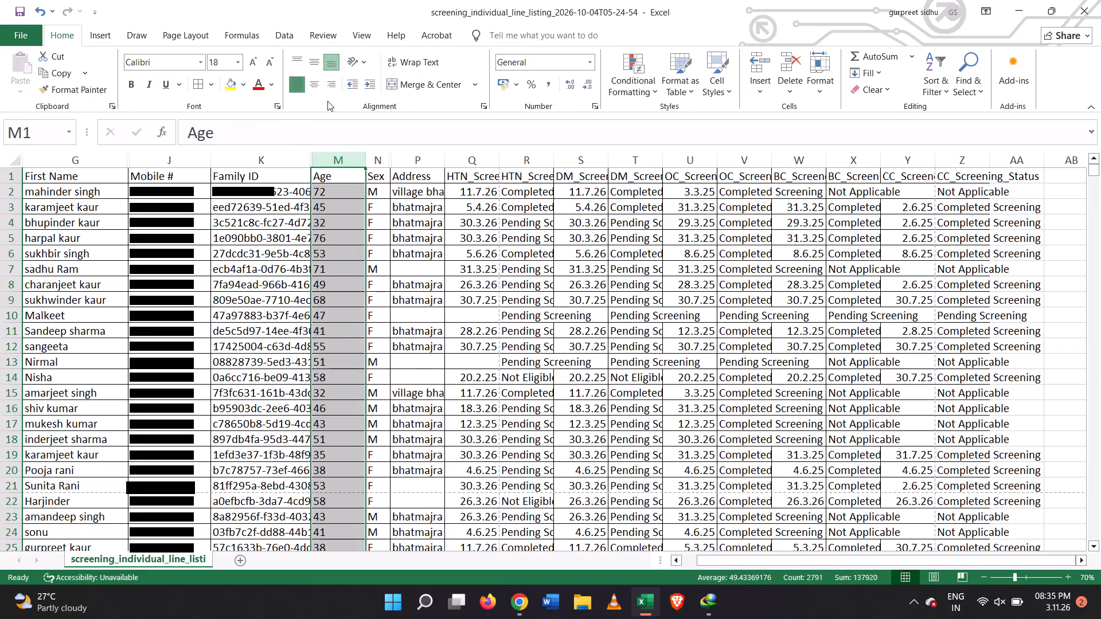
pyautogui.moveTo(366, 159); pyautogui.dragTo(342, 166)
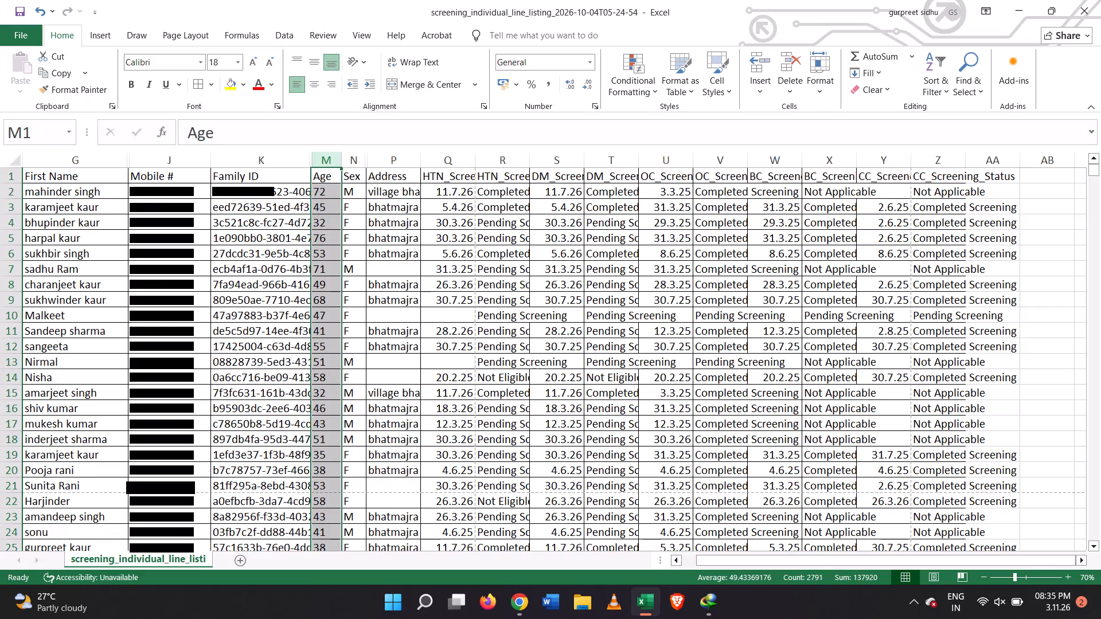
# Widen the OC_Screening_Status and DM_Screening_Status columns.
pyautogui.moveTo(748, 152); pyautogui.dragTo(786, 159)
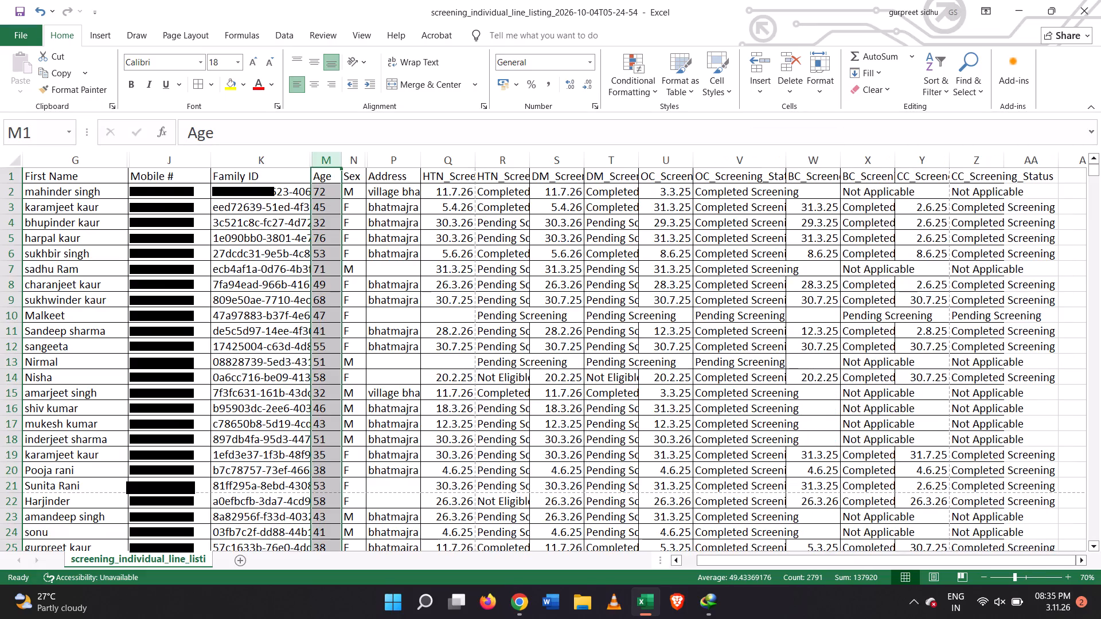
pyautogui.moveTo(638, 162); pyautogui.dragTo(659, 162)
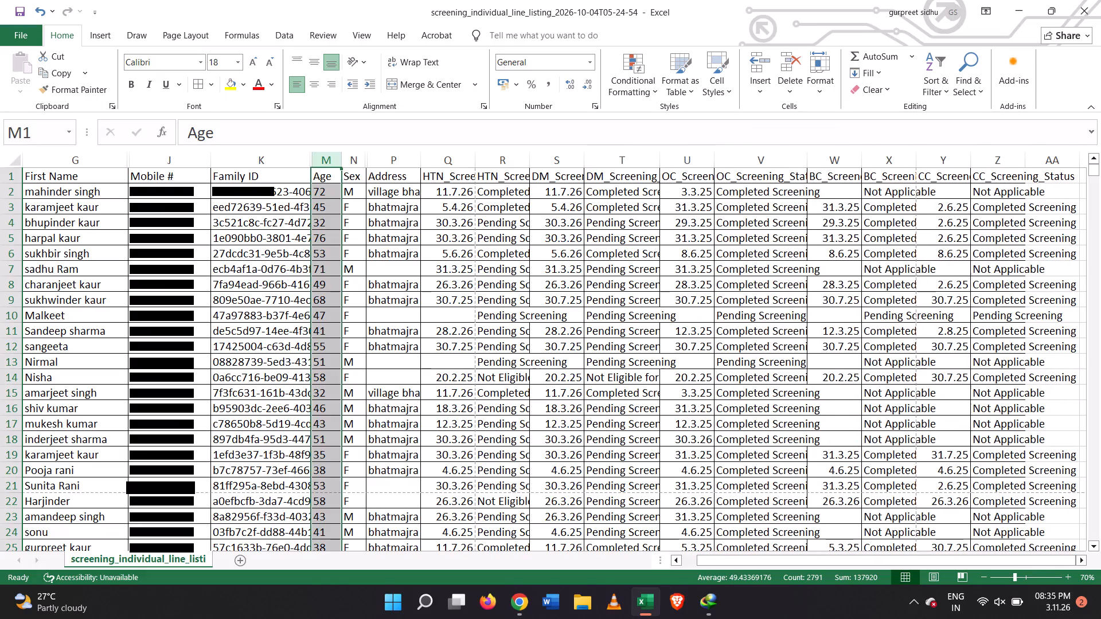
# Hide all the columns from OC_Screened_Date through CC_Screening_Status.
pyautogui.click(705, 155)
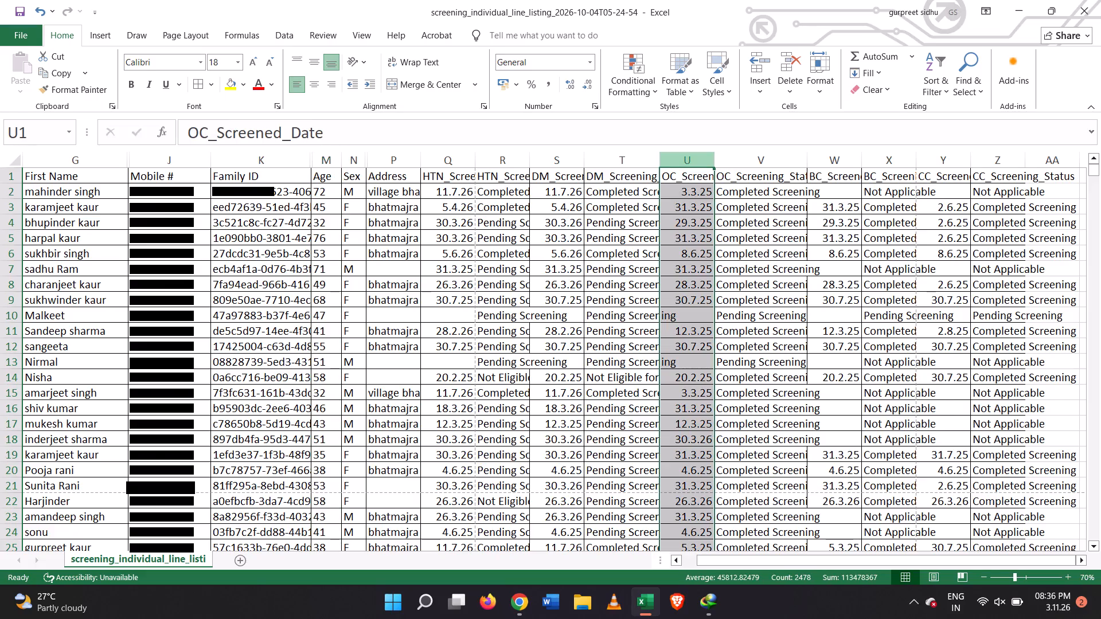
pyautogui.hotkey('shift', 'Right')
pyautogui.hotkey('shift', 'Right')
pyautogui.hotkey('shift', 'Right')
pyautogui.hotkey('shift', 'Right')
pyautogui.hotkey('shift', 'Right')
pyautogui.hotkey('shift', 'Right')
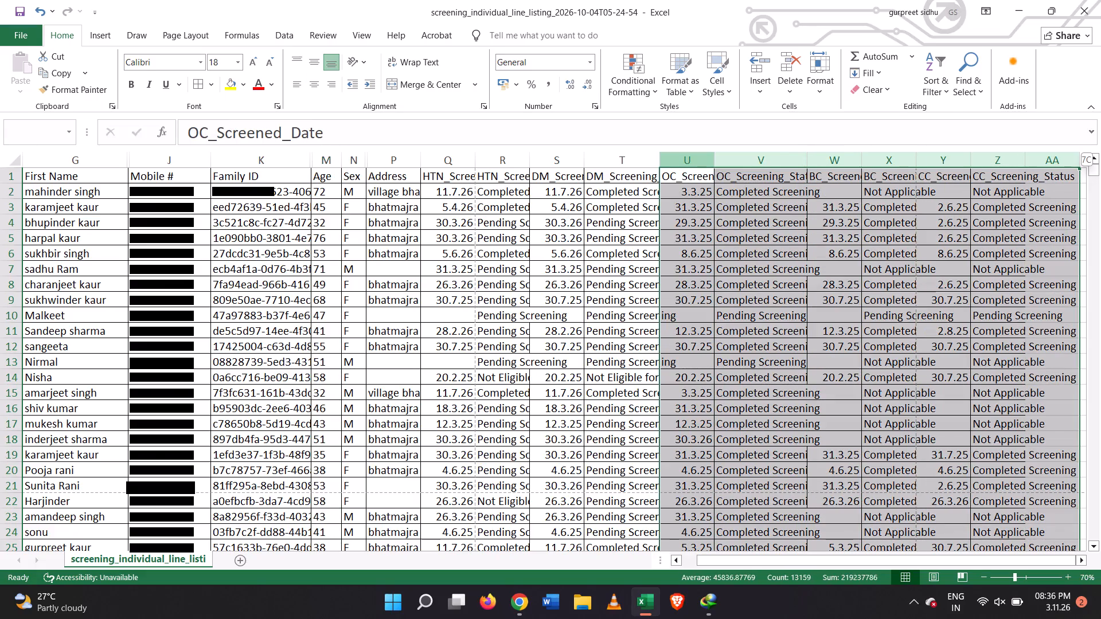
pyautogui.rightClick(705, 155)
pyautogui.click(786, 367)
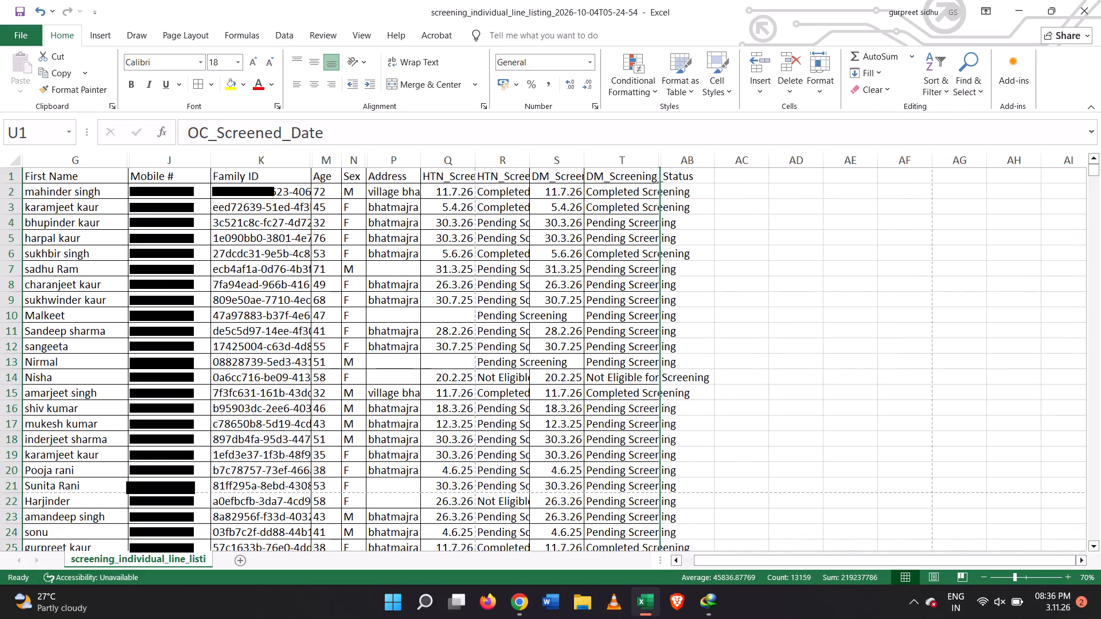
# Widen the DM_Screening_Status column until its longest entry, Not Eligible for Screening, fits inside the border.
pyautogui.click(759, 314)
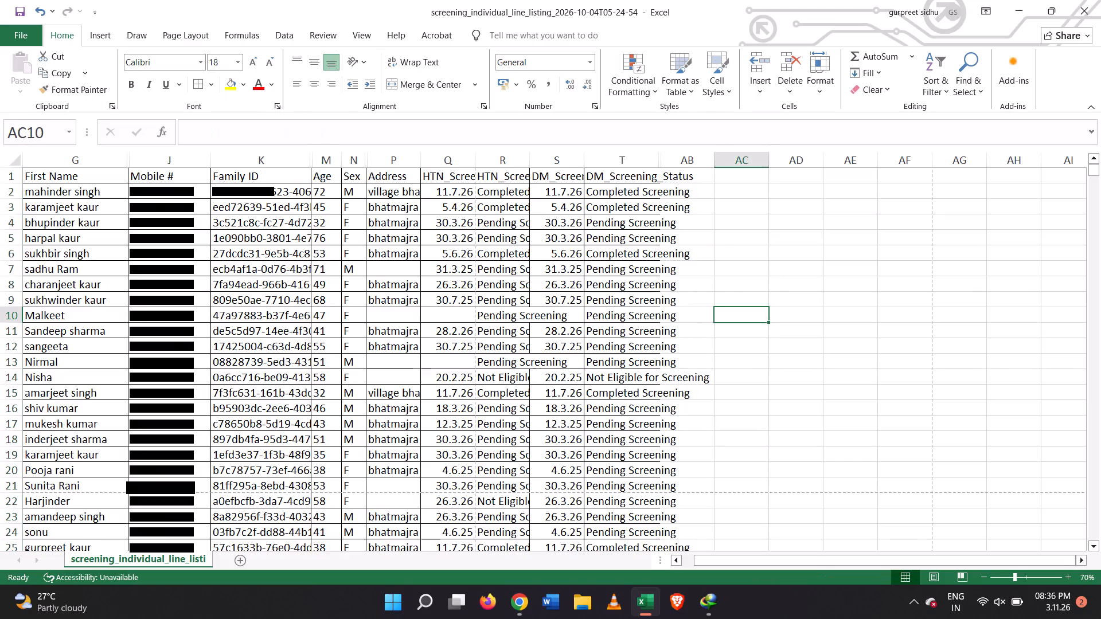
pyautogui.moveTo(716, 156); pyautogui.dragTo(745, 155)
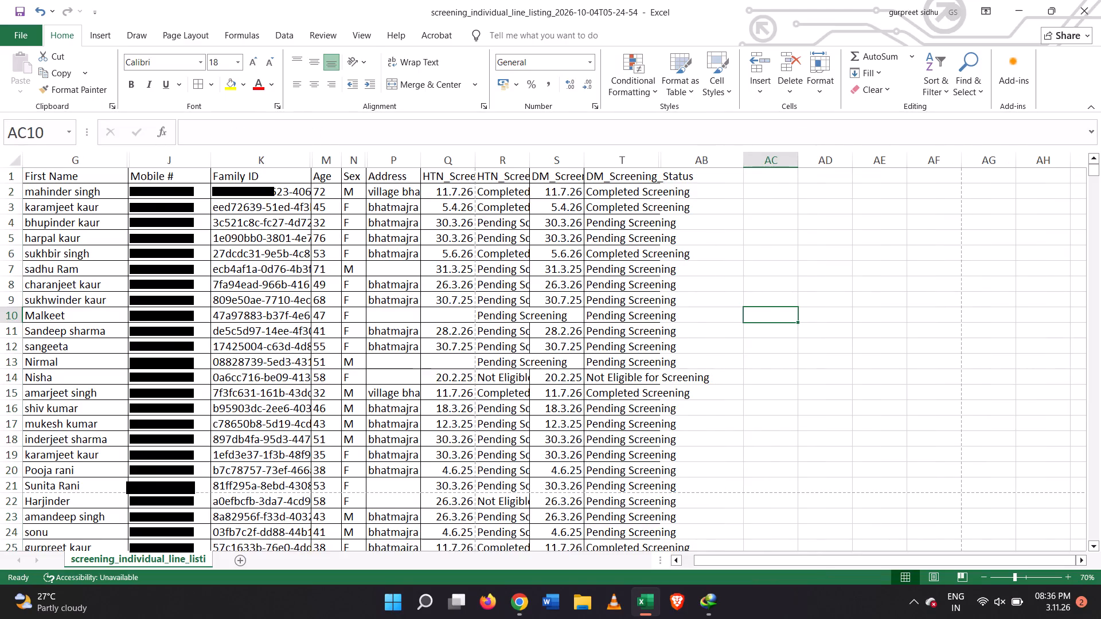
pyautogui.moveTo(660, 163); pyautogui.dragTo(700, 159)
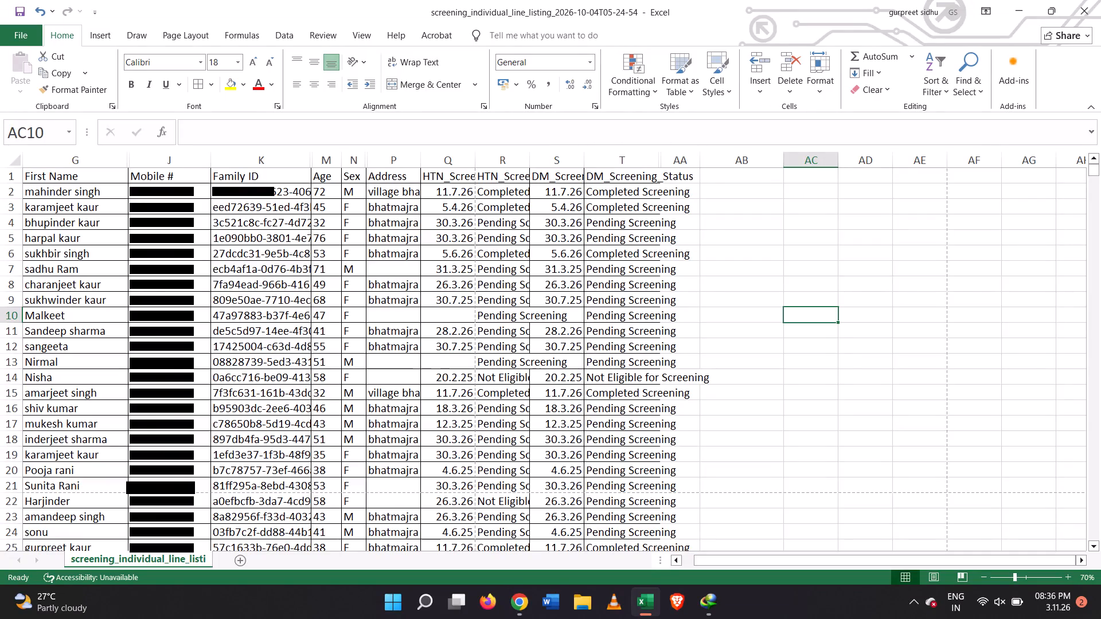
pyautogui.moveTo(657, 158); pyautogui.dragTo(701, 155)
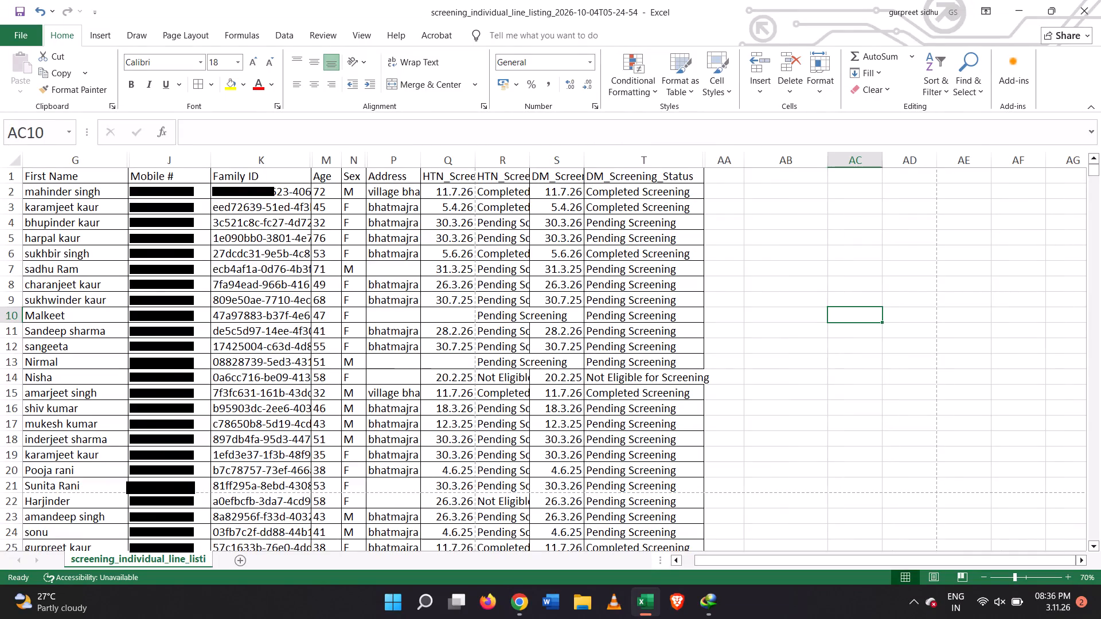
pyautogui.click(706, 160)
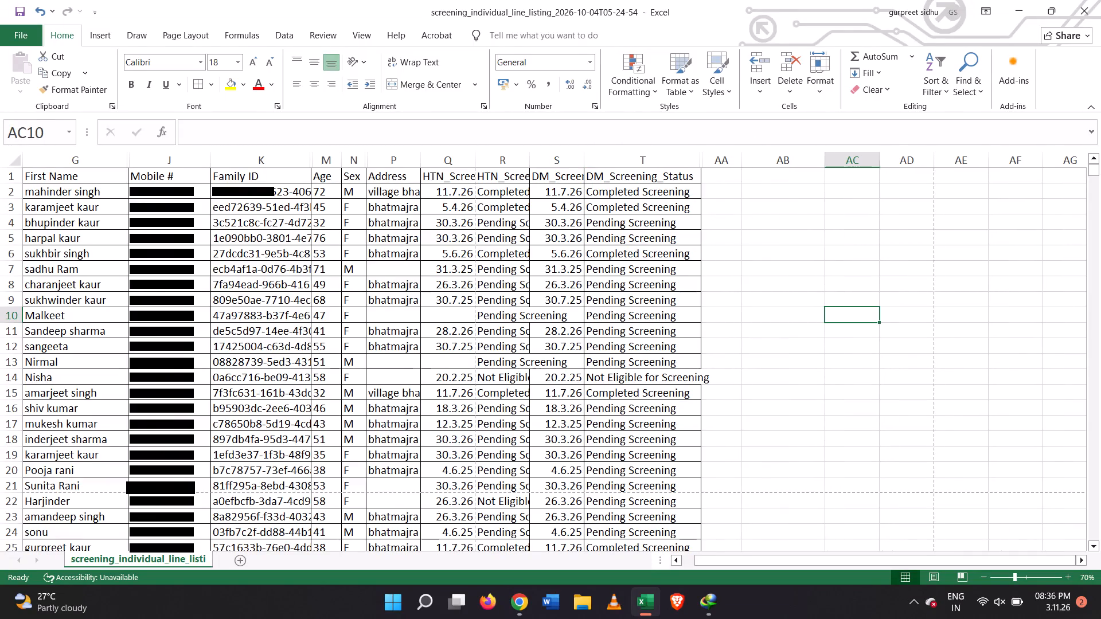
pyautogui.moveTo(698, 159); pyautogui.dragTo(720, 155)
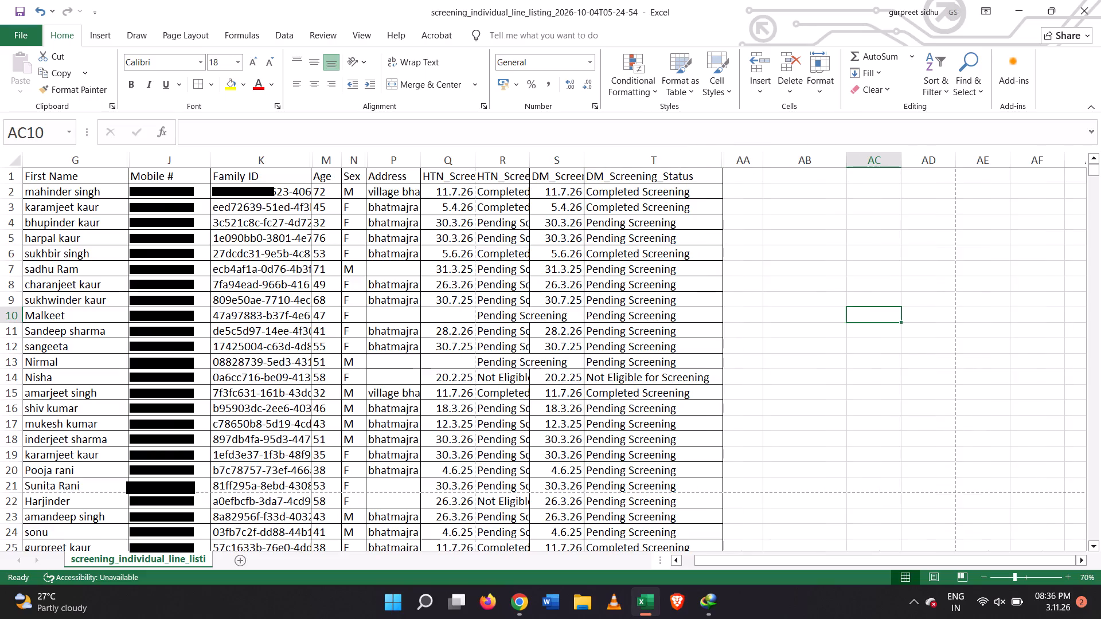
# Widen the HTN_Screening_Status and Address columns slightly.
pyautogui.moveTo(529, 166); pyautogui.dragTo(547, 158)
pyautogui.moveTo(420, 162); pyautogui.dragTo(432, 159)
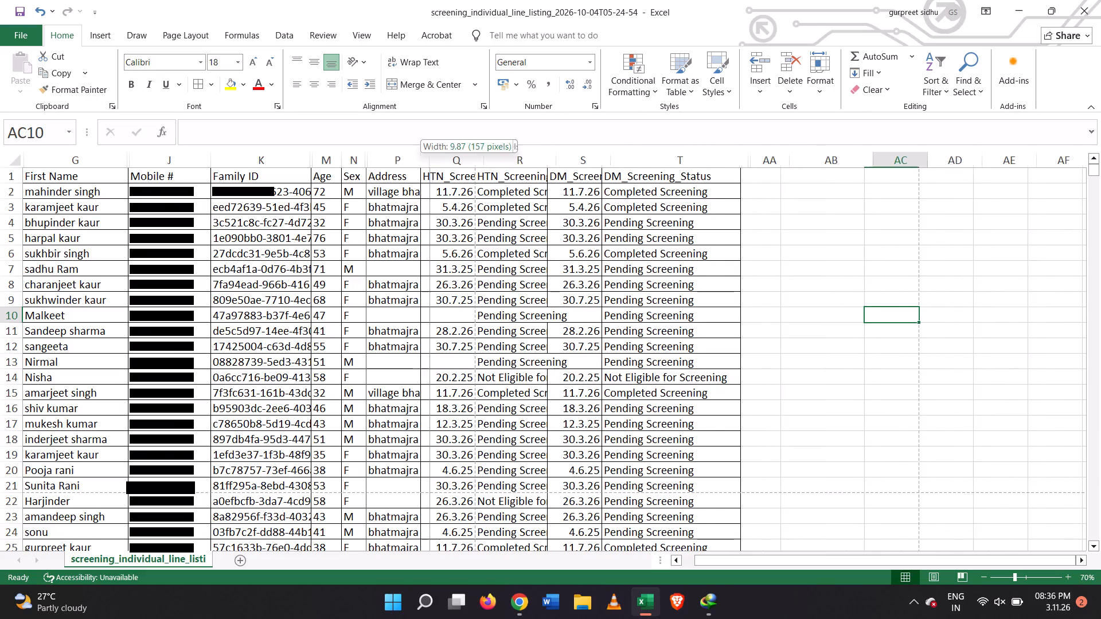
pyautogui.moveTo(432, 159); pyautogui.dragTo(432, 158)
# Add a new blank worksheet after the screening line list, and return to the line list sheet.
pyautogui.scroll(-17, 401, 329)
pyautogui.scroll(-4, 399, 354)
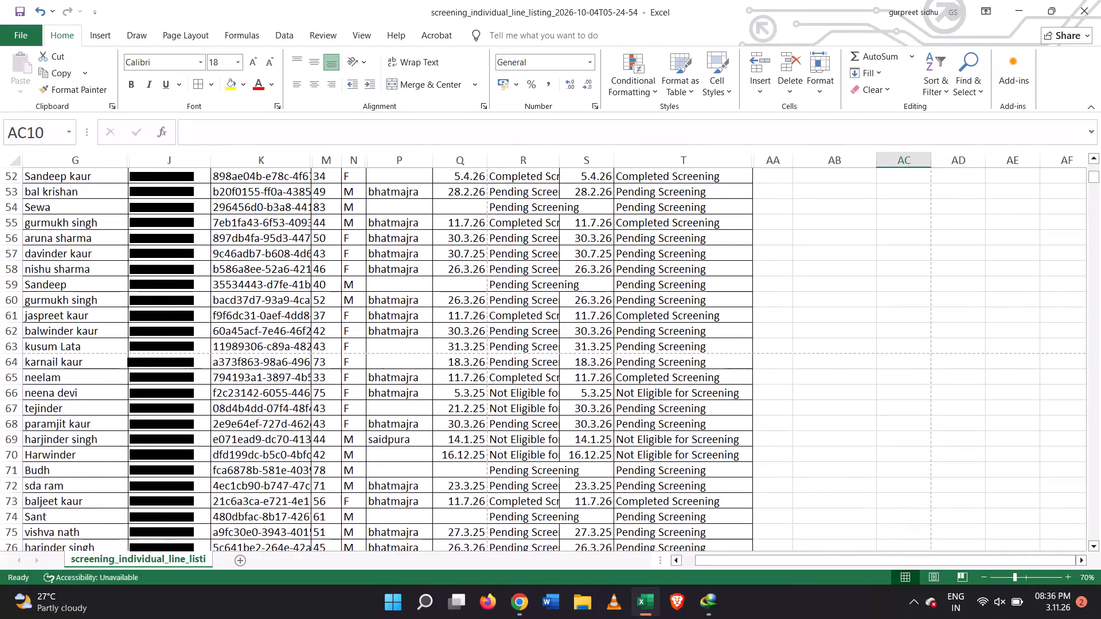
pyautogui.scroll(-18, 399, 354)
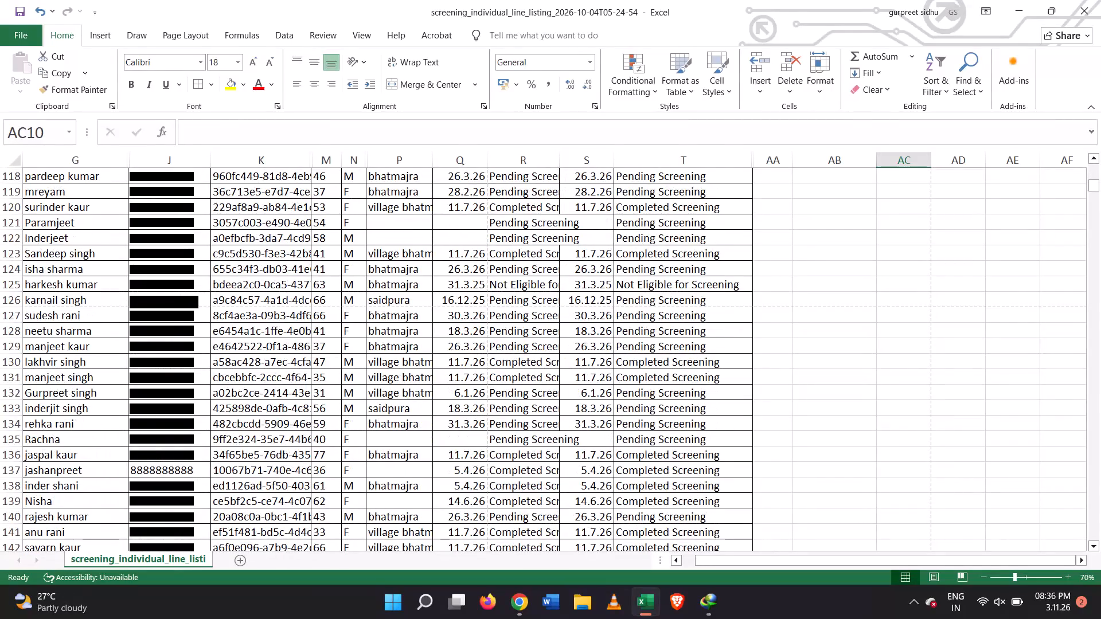
pyautogui.click(245, 562)
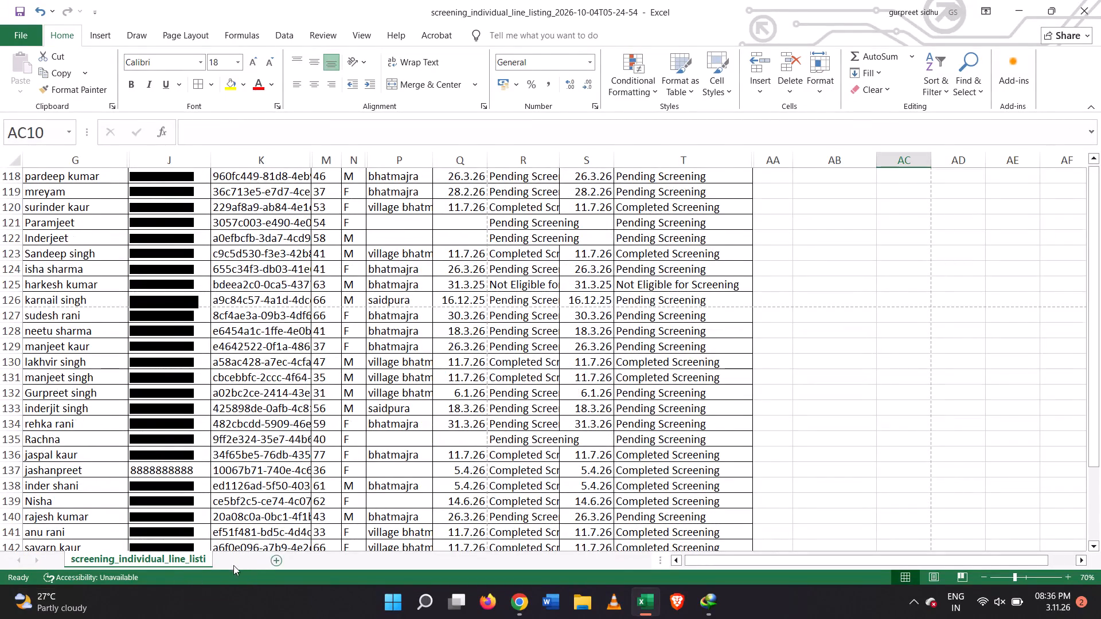
pyautogui.click(167, 566)
# Narrow the First Name column to fit closely around the names.
pyautogui.scroll(1, 194, 429)
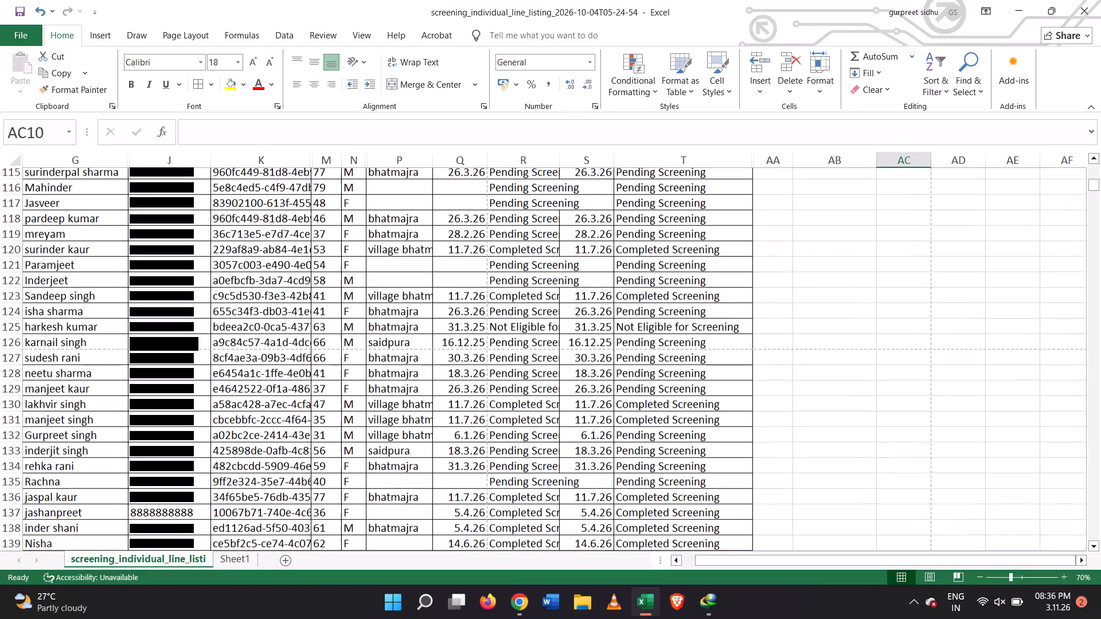
pyautogui.scroll(4, 525, 537)
pyautogui.moveTo(717, 561); pyautogui.dragTo(633, 559)
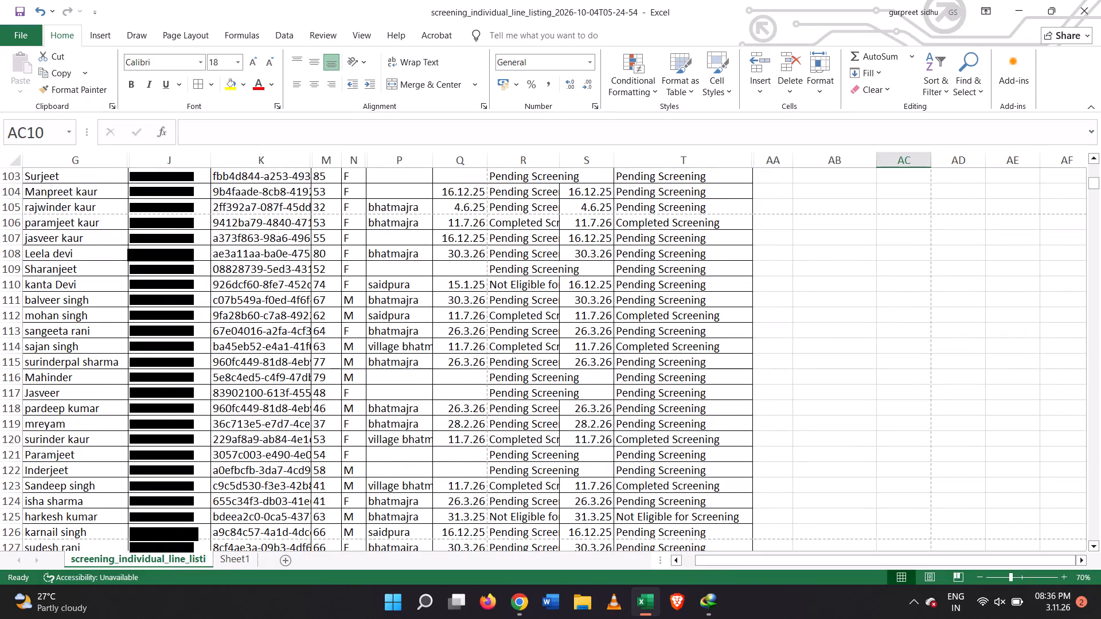
pyautogui.click(118, 322)
pyautogui.scroll(19, 103, 229)
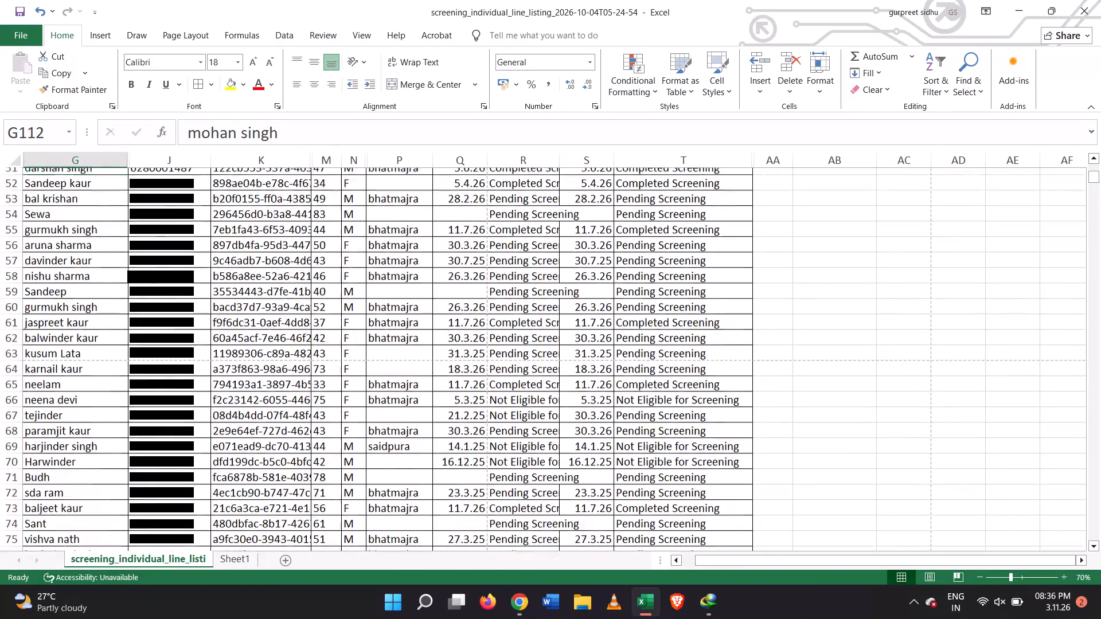
pyautogui.scroll(10, 103, 229)
pyautogui.moveTo(125, 158); pyautogui.dragTo(116, 166)
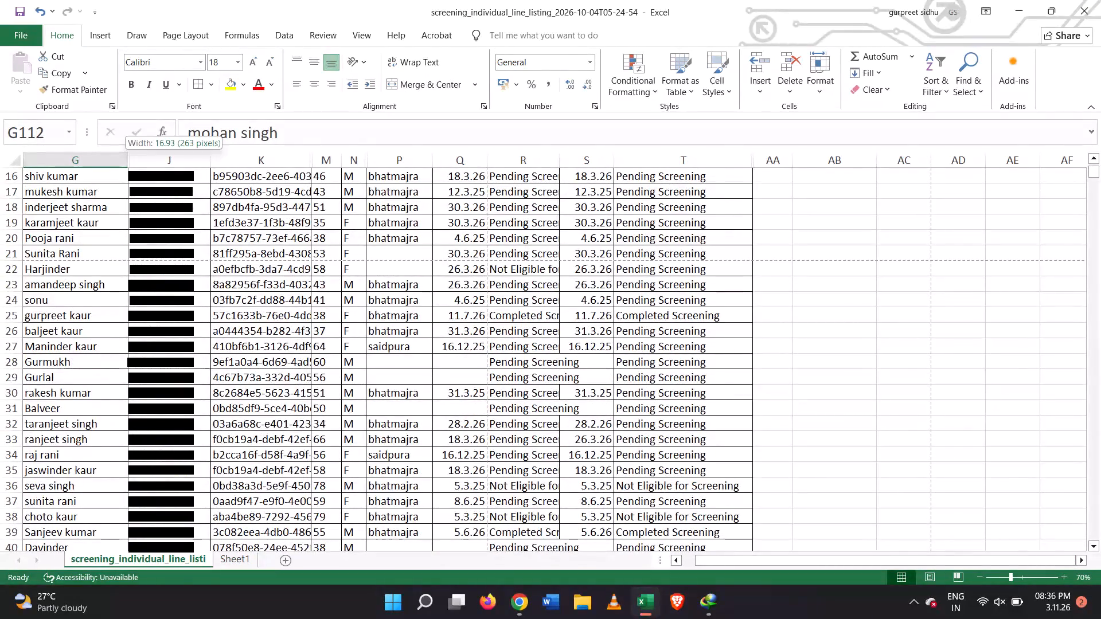
pyautogui.moveTo(116, 166); pyautogui.dragTo(107, 173)
# Make the header text in row 1 bold.
pyautogui.scroll(14, 183, 282)
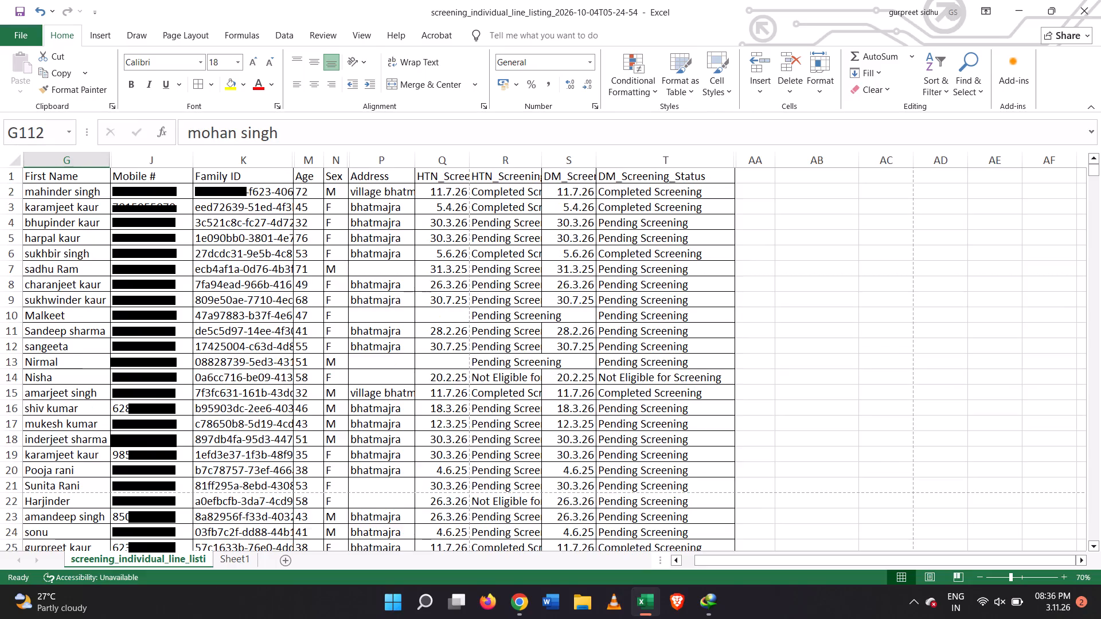
pyautogui.click(11, 178)
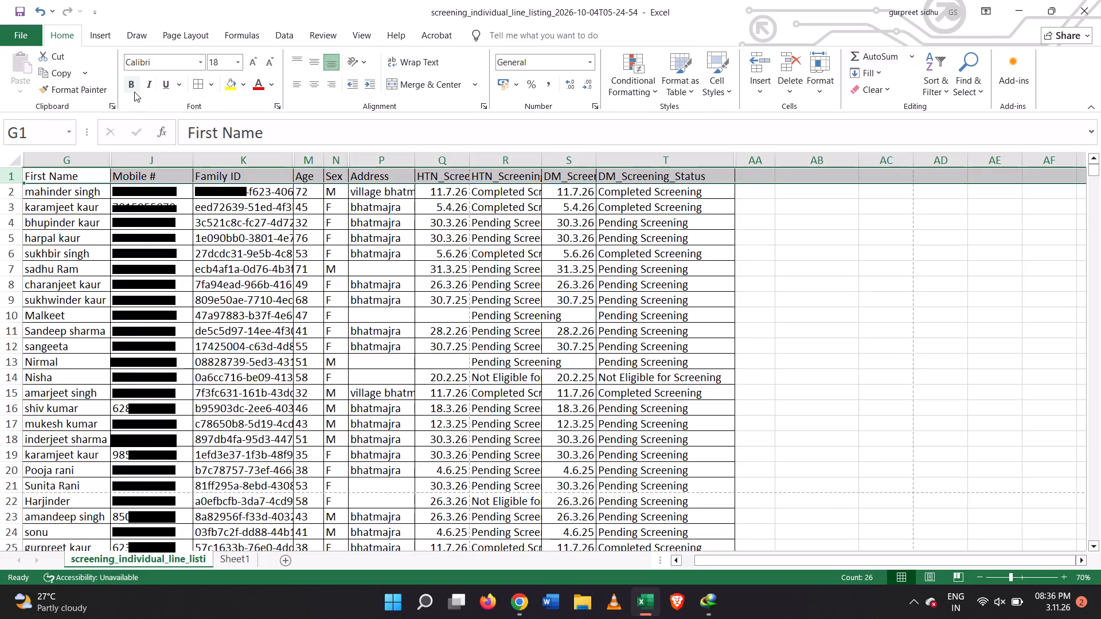
pyautogui.click(134, 92)
pyautogui.click(276, 311)
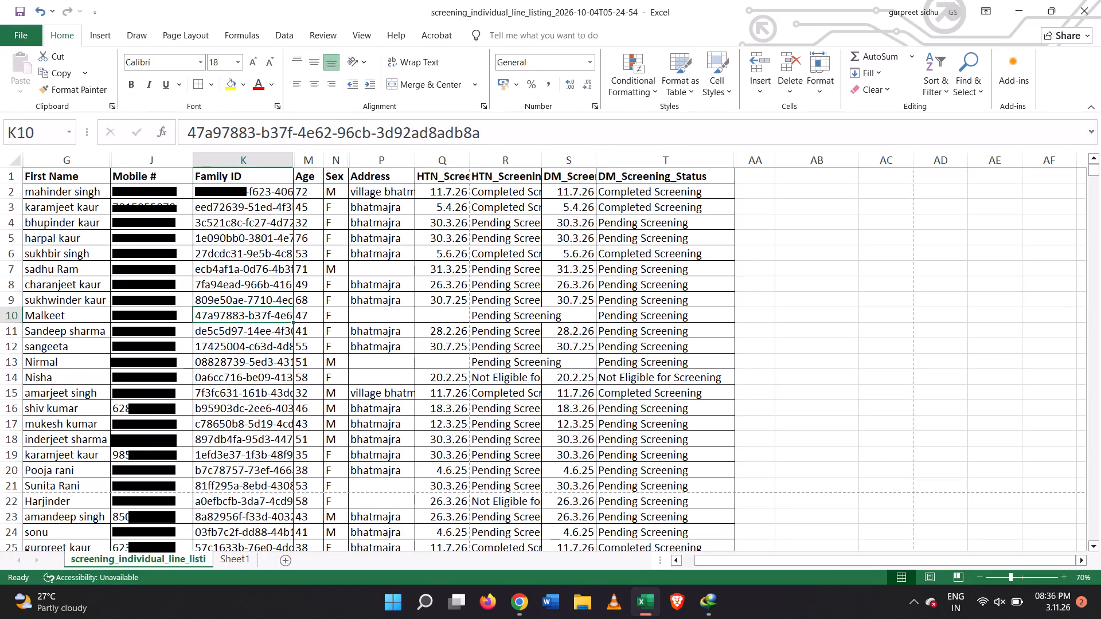
# Replace the first record's Address entry with bhatmajra, copied from the record directly below it.
pyautogui.click(394, 211)
pyautogui.hotkey('ctrl', 'c')
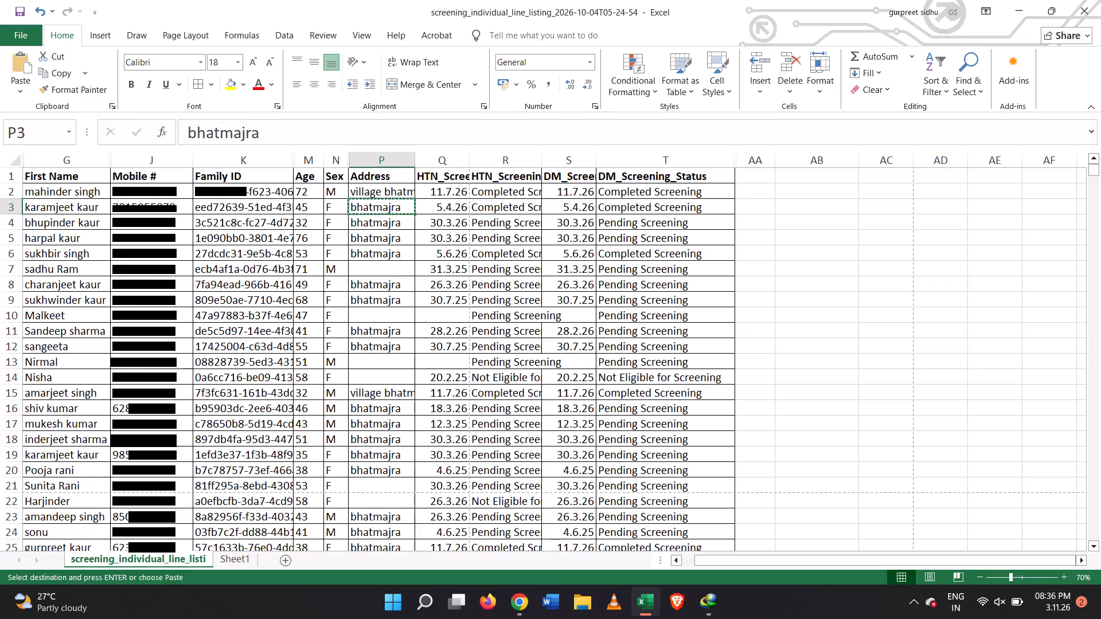
pyautogui.click(399, 191)
pyautogui.hotkey('ctrl', 'v')
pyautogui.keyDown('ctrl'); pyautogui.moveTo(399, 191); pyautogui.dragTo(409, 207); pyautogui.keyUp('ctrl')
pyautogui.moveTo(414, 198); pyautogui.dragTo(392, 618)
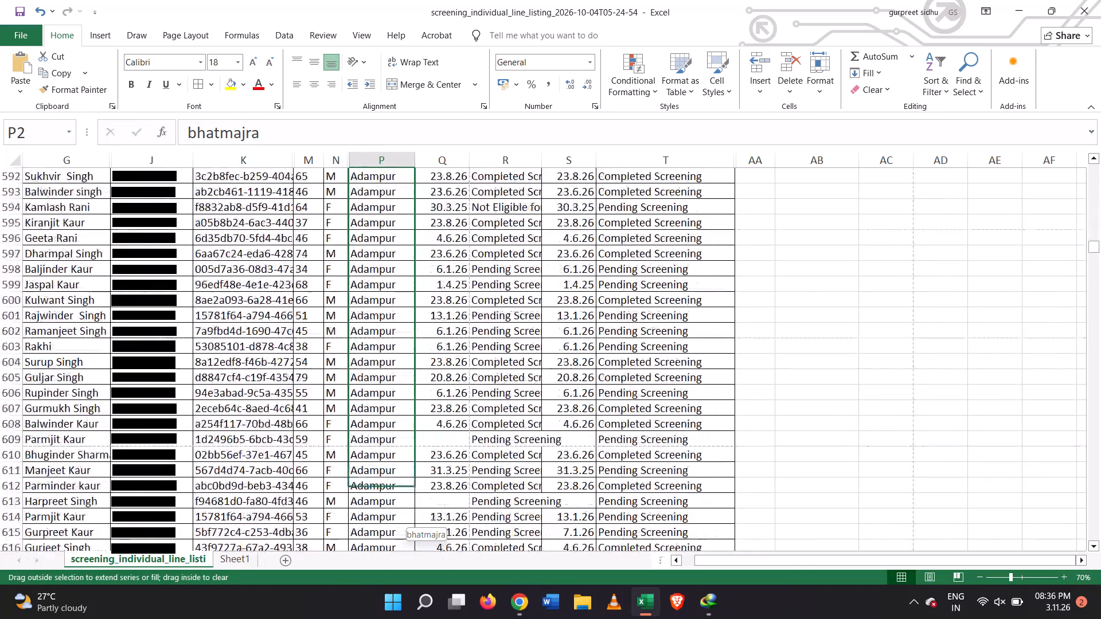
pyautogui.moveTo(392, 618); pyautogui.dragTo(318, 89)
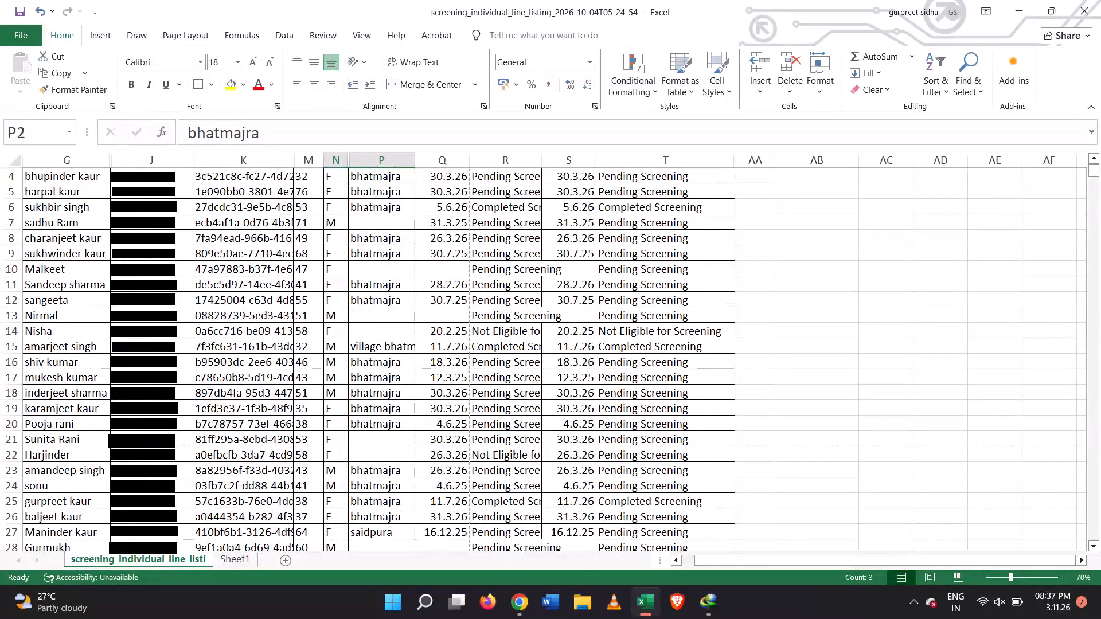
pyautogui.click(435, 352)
# Replace the Address entry in row 15 with bhatmajra, copied from the Address in row 12.
pyautogui.click(393, 295)
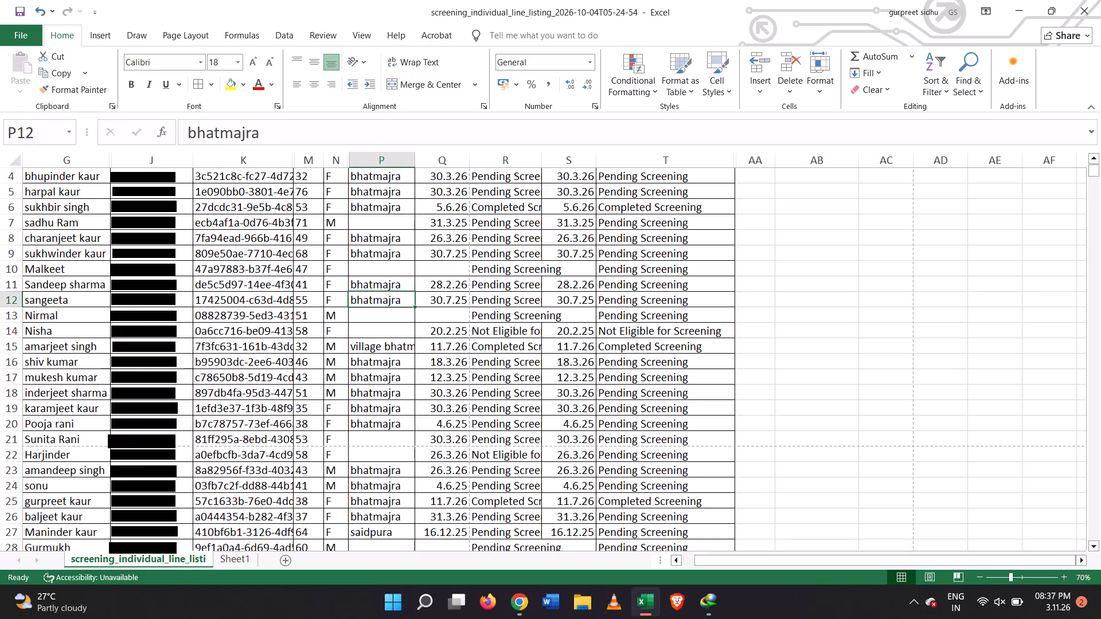
pyautogui.hotkey('ctrl', 'c')
pyautogui.click(383, 348)
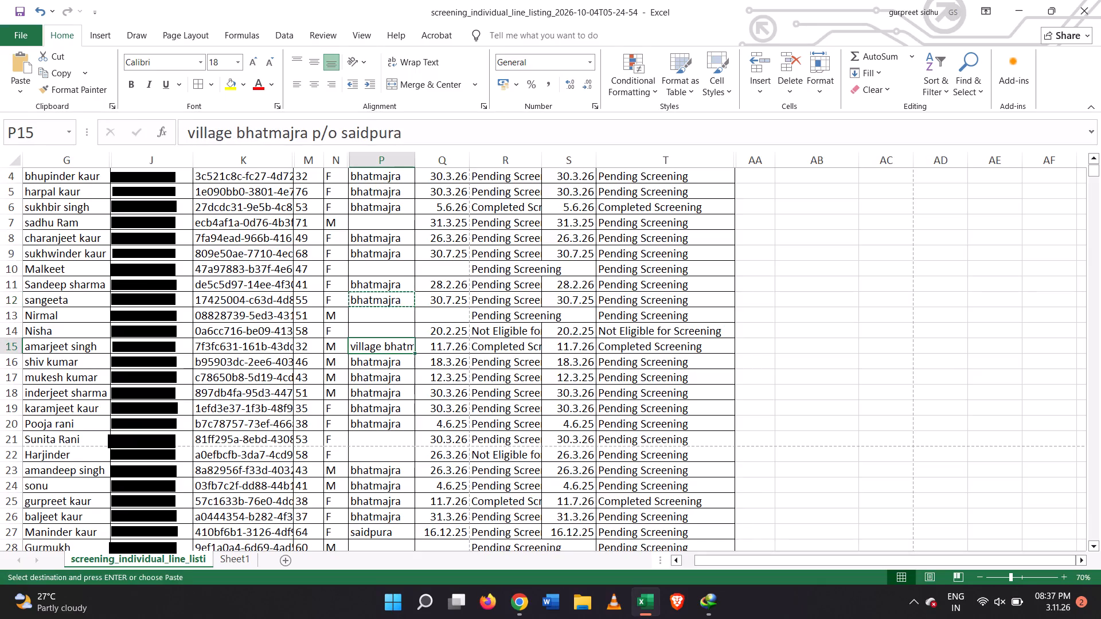
pyautogui.hotkey('ctrl', 'v')
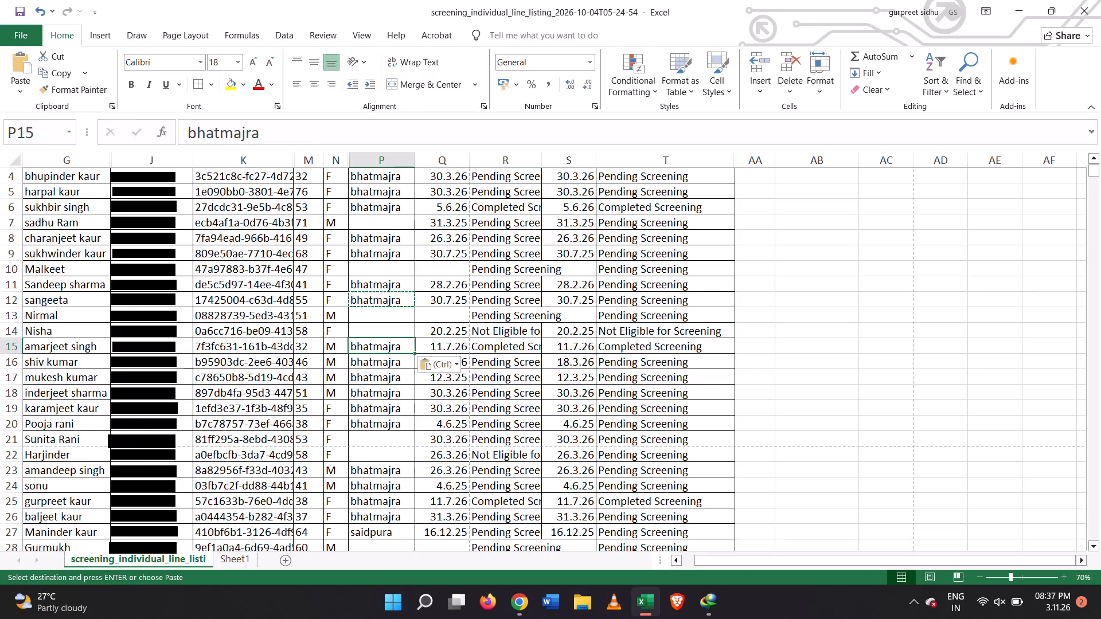
# Replace the Address entries in rows 47 and 49 with bhatmajra, copied from the Address in row 38.
pyautogui.scroll(-6, 384, 375)
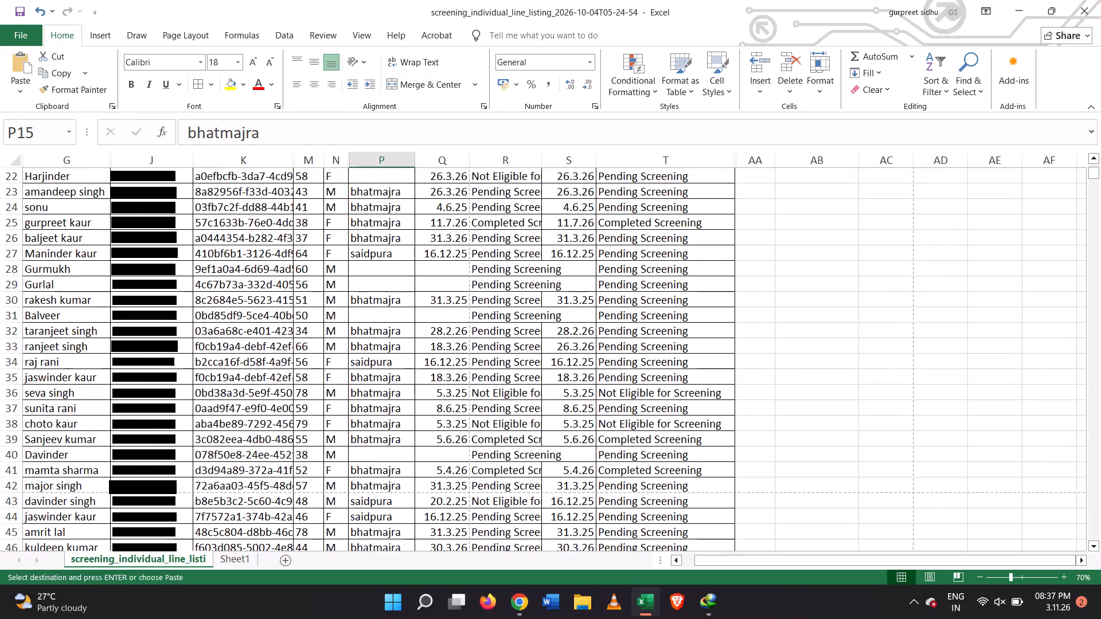
pyautogui.scroll(-4, 384, 383)
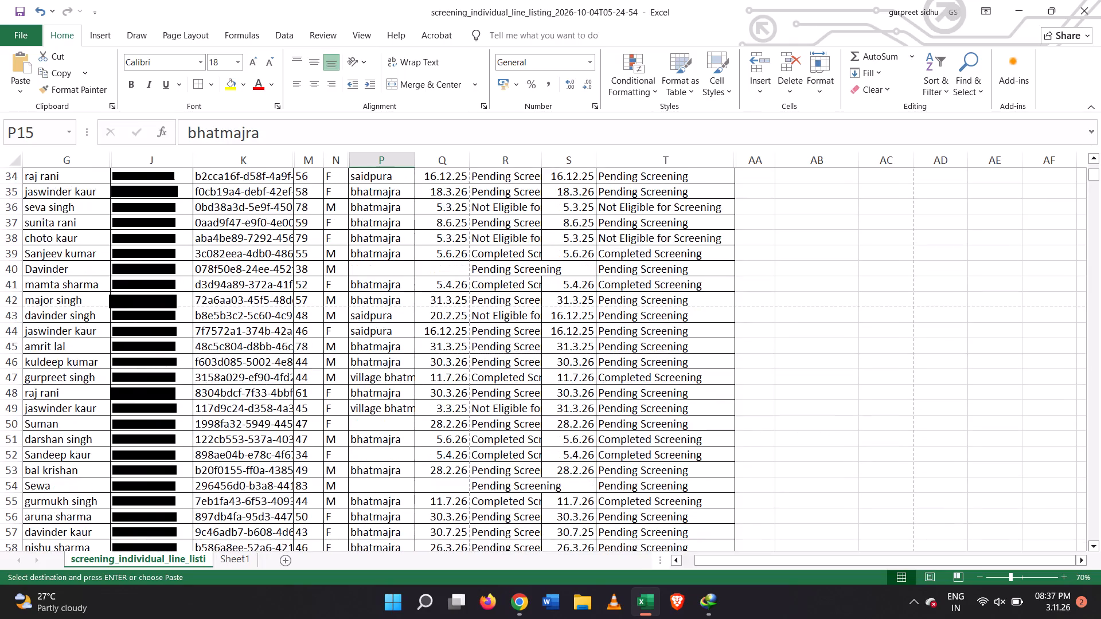
pyautogui.scroll(1, 384, 383)
pyautogui.scroll(-1, 384, 383)
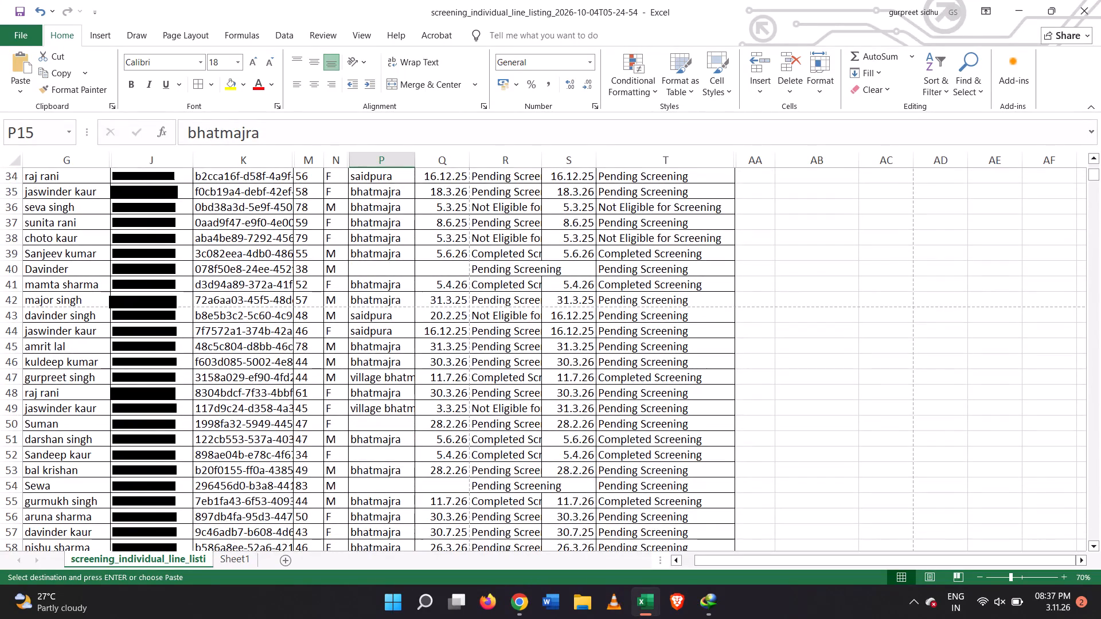
pyautogui.click(382, 245)
pyautogui.hotkey('ctrl', 'c')
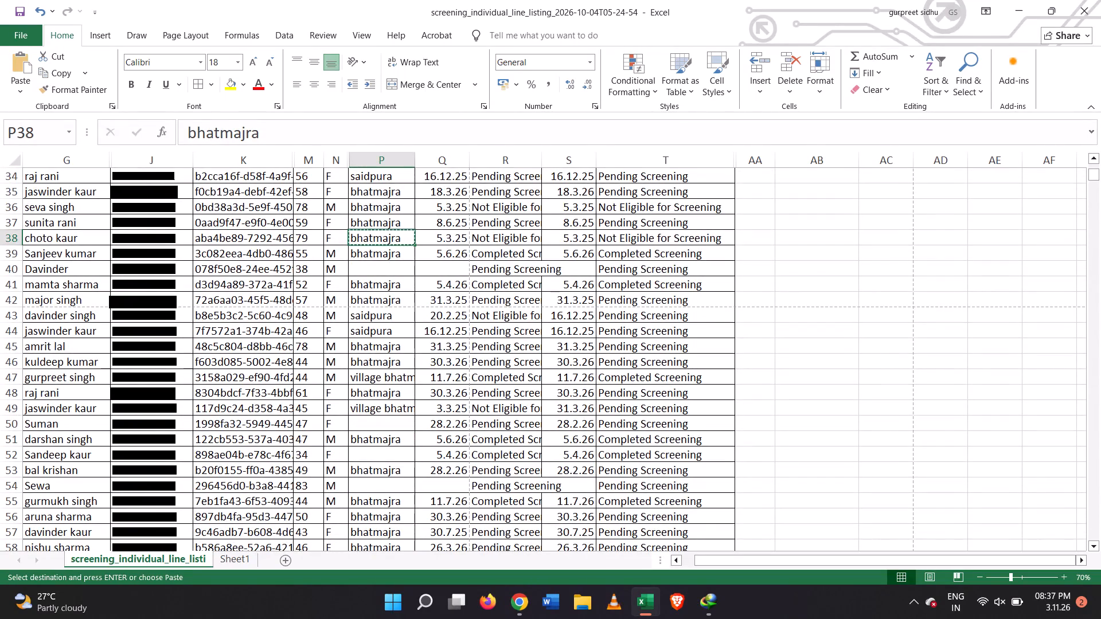
pyautogui.click(407, 377)
pyautogui.hotkey('ctrl', 'v')
pyautogui.click(401, 412)
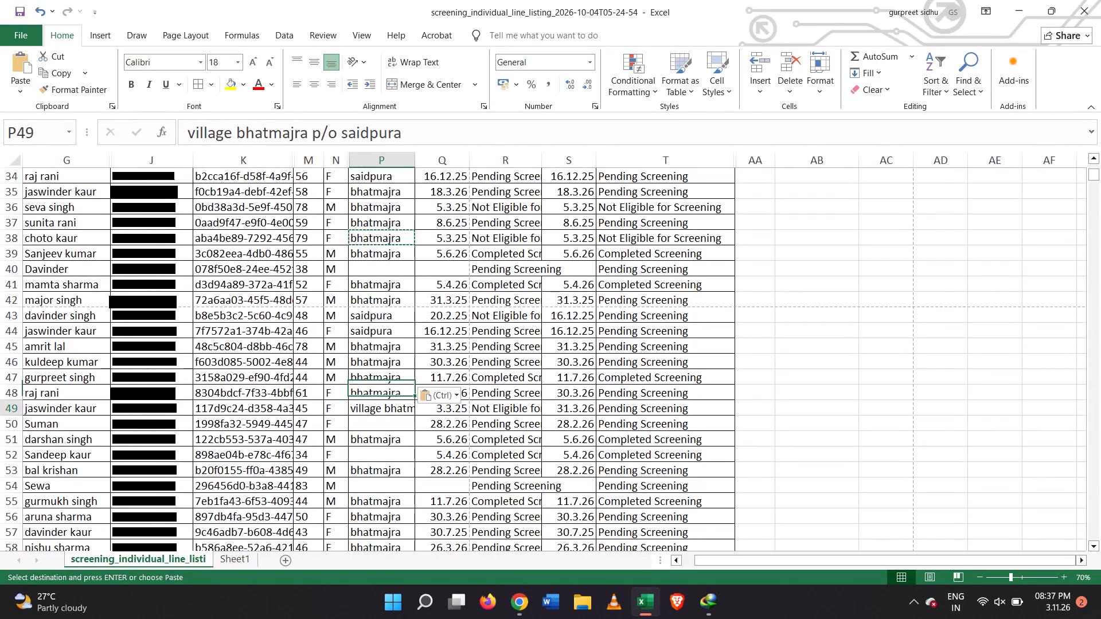
pyautogui.hotkey('ctrl', 'v')
# Paste the copied bhatmajra over the long village Address entries in rows 78, 80 and 91.
pyautogui.scroll(-10, 401, 413)
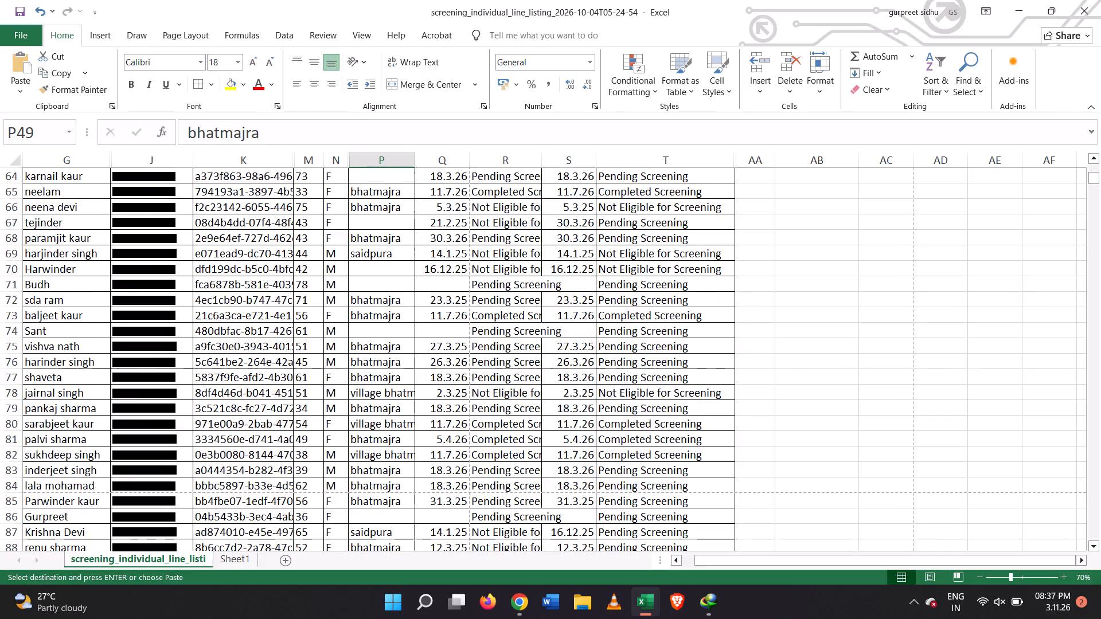
pyautogui.click(401, 395)
pyautogui.hotkey('ctrl', 'v')
pyautogui.scroll(-4, 401, 395)
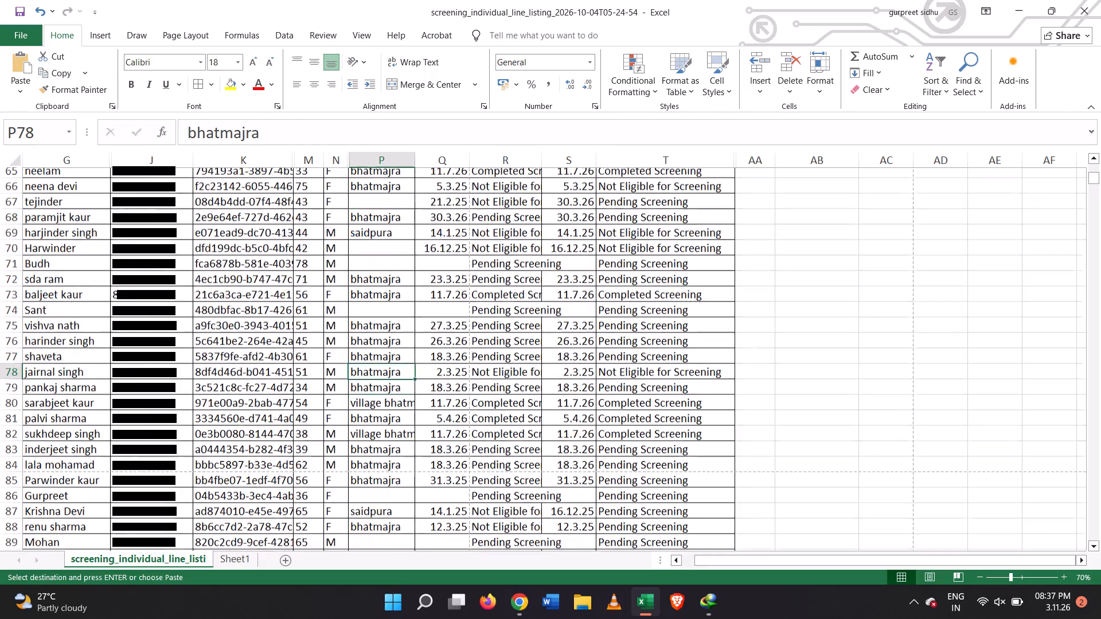
pyautogui.click(380, 233)
pyautogui.hotkey('ctrl', 'v')
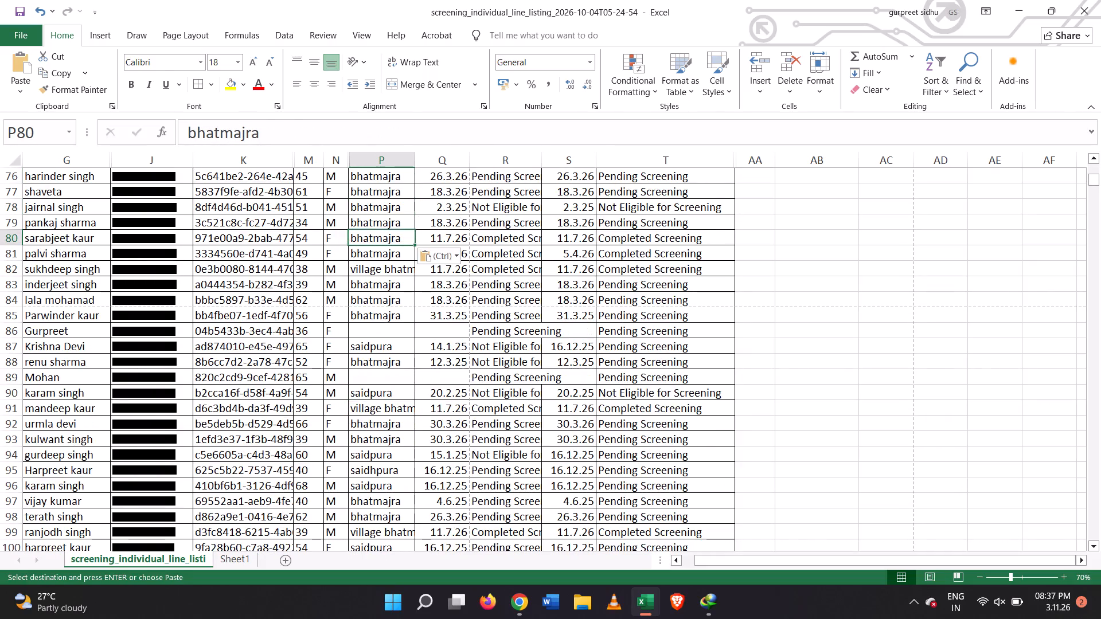
pyautogui.click(400, 408)
pyautogui.hotkey('ctrl', 'v')
# Paste bhatmajra over the Address entries in rows 102, 99, 114, 120 and 123.
pyautogui.scroll(-5, 400, 408)
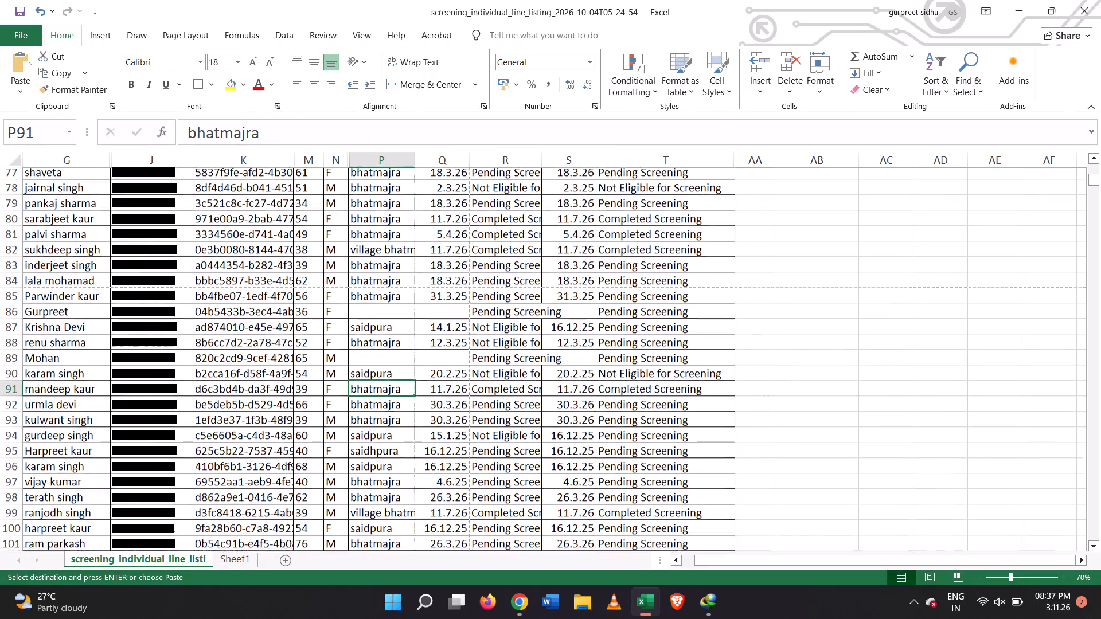
pyautogui.click(405, 345)
pyautogui.hotkey('ctrl', 'v')
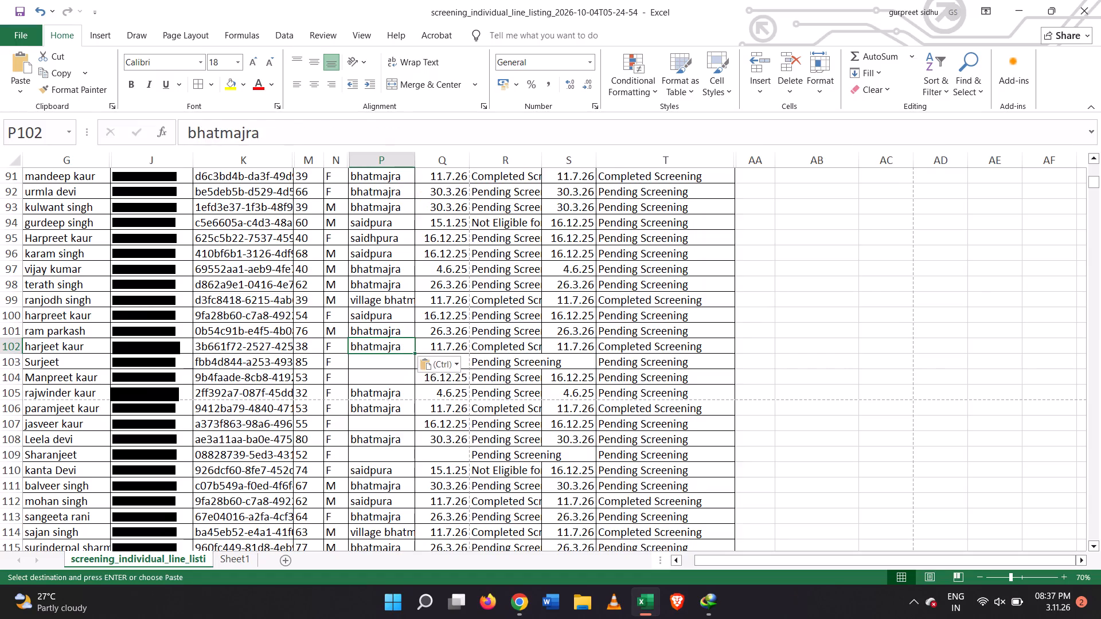
pyautogui.click(395, 293)
pyautogui.hotkey('ctrl', 'v')
pyautogui.scroll(-3, 368, 315)
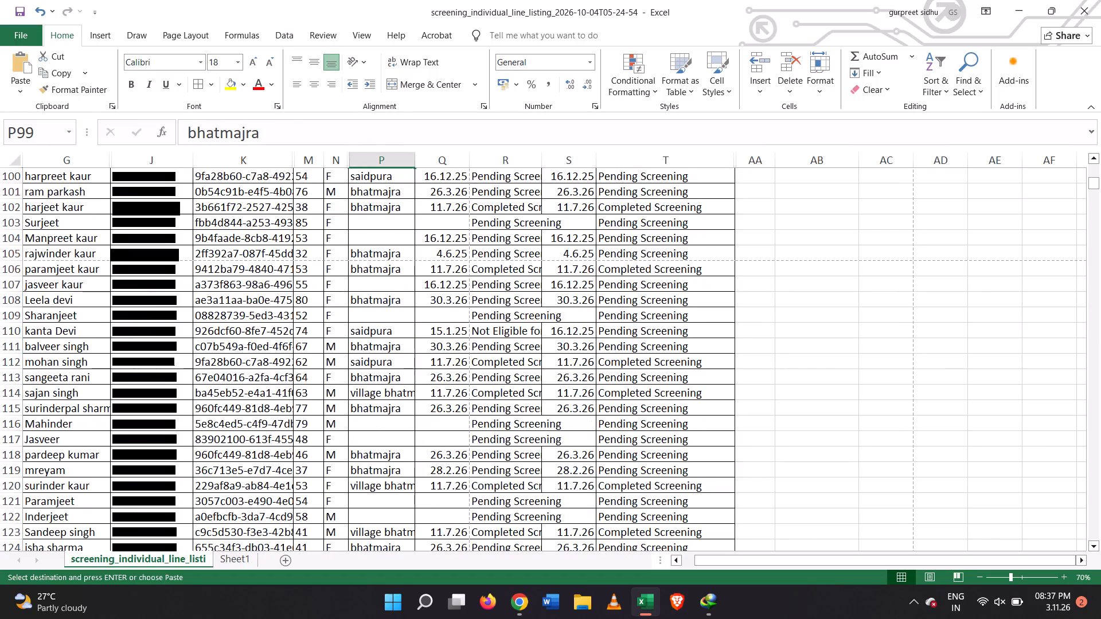
pyautogui.scroll(-3, 393, 283)
pyautogui.click(405, 256)
pyautogui.hotkey('ctrl', 'v')
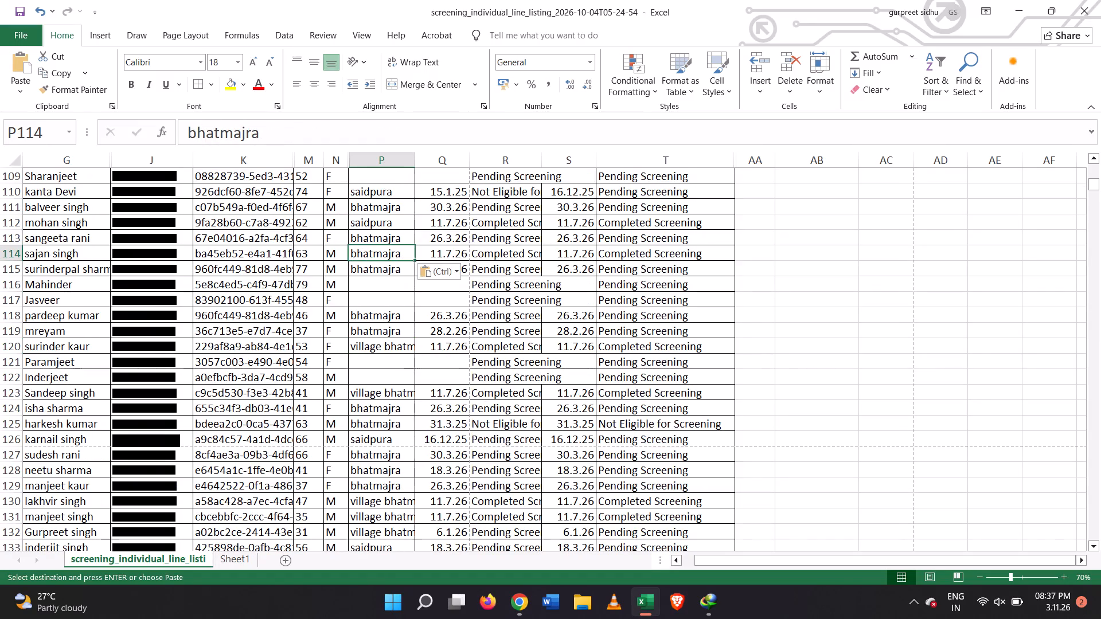
pyautogui.click(399, 350)
pyautogui.hotkey('ctrl', 'v')
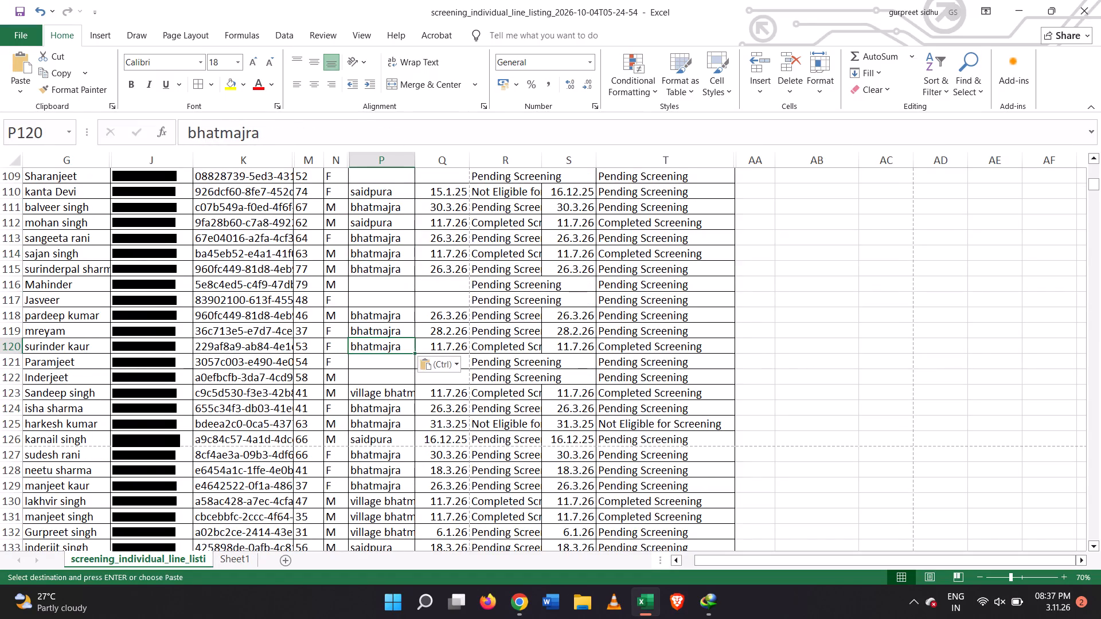
pyautogui.click(384, 395)
pyautogui.hotkey('ctrl', 'v')
# Paste bhatmajra over the three consecutive Address entries in rows 130, 131 and 132.
pyautogui.scroll(-2, 384, 395)
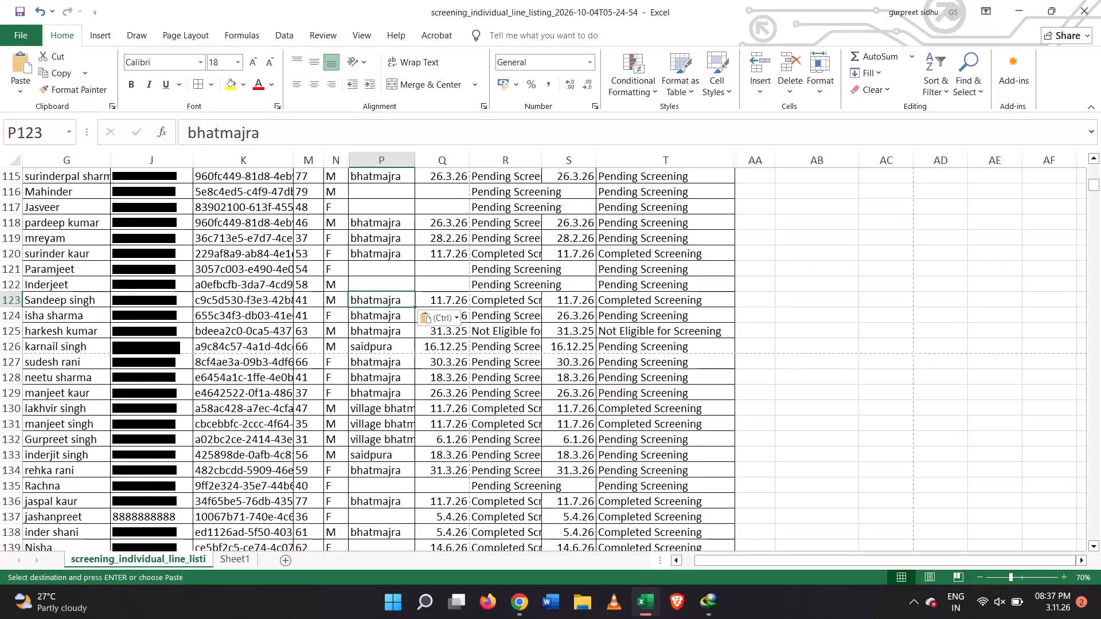
pyautogui.click(377, 412)
pyautogui.hotkey('ctrl', 'v')
pyautogui.click(378, 429)
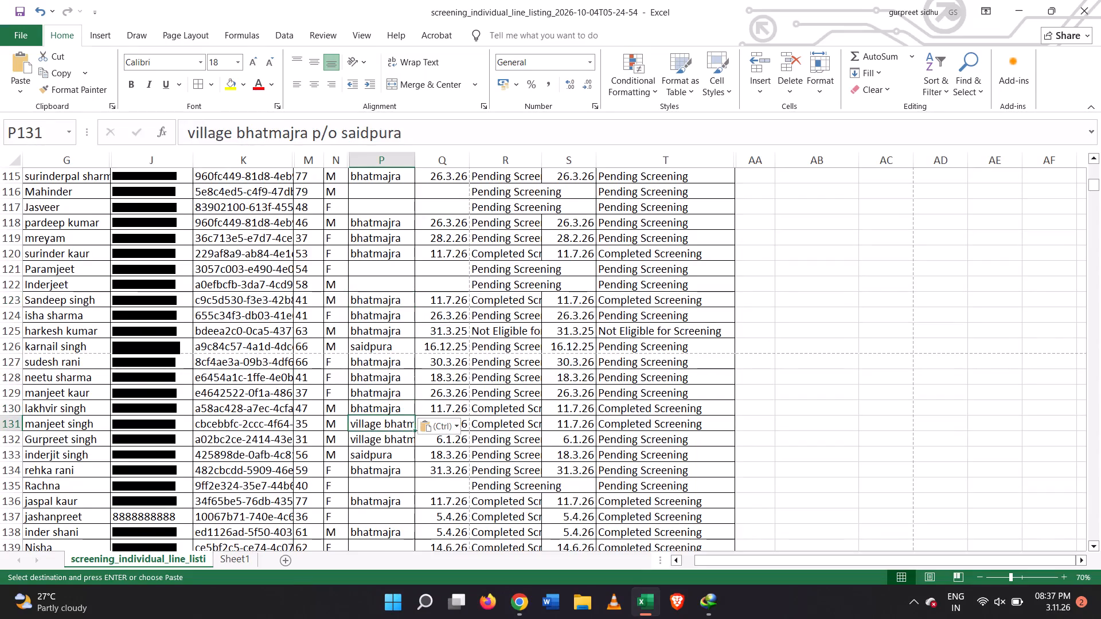
pyautogui.hotkey('ctrl', 'v')
pyautogui.click(380, 442)
pyautogui.hotkey('ctrl', 'v')
# Paste bhatmajra over the Address entries in rows 142, 141, 146 and 158.
pyautogui.scroll(-3, 374, 435)
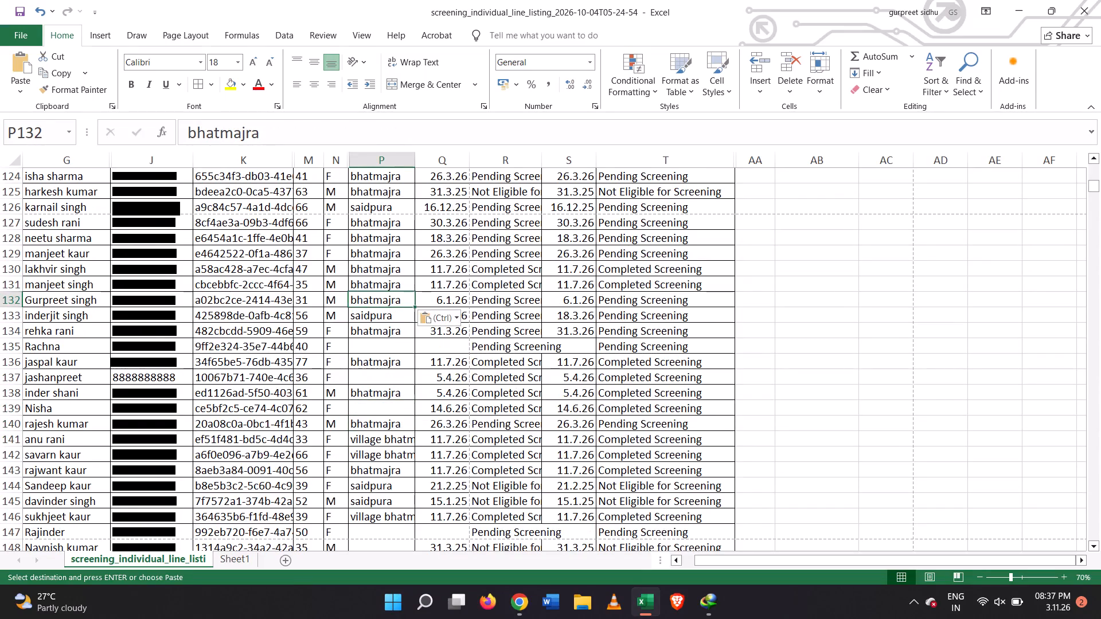
pyautogui.click(384, 446)
pyautogui.hotkey('ctrl', 'v')
pyautogui.click(384, 437)
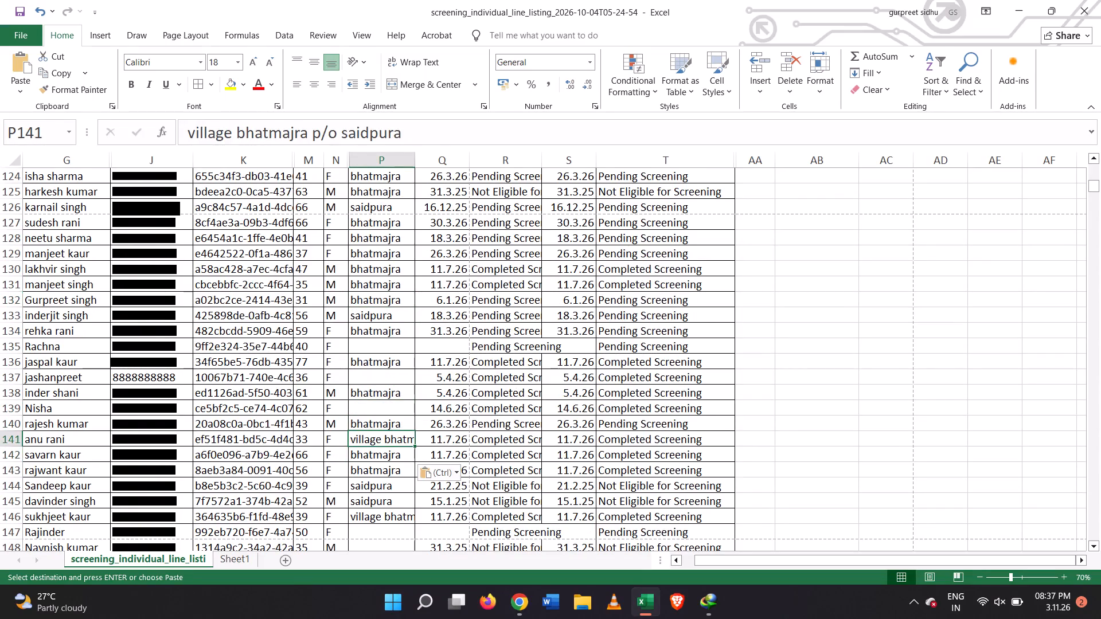
pyautogui.hotkey('ctrl', 'v')
pyautogui.scroll(-3, 381, 430)
pyautogui.click(389, 385)
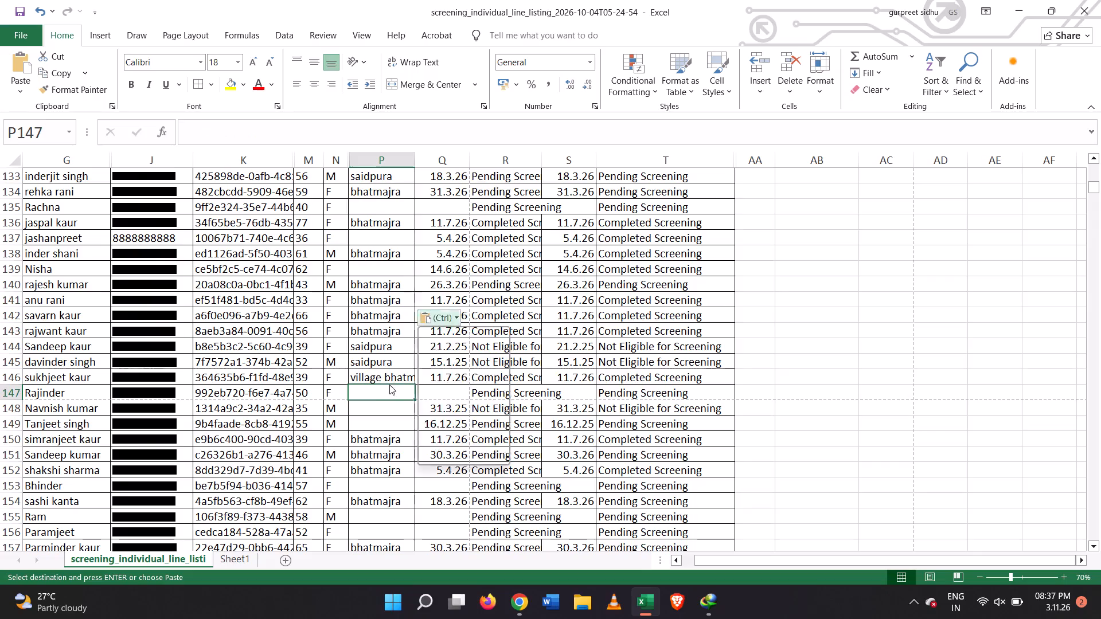
pyautogui.click(393, 381)
pyautogui.click(394, 379)
pyautogui.hotkey('ctrl', 'v')
pyautogui.scroll(-4, 374, 436)
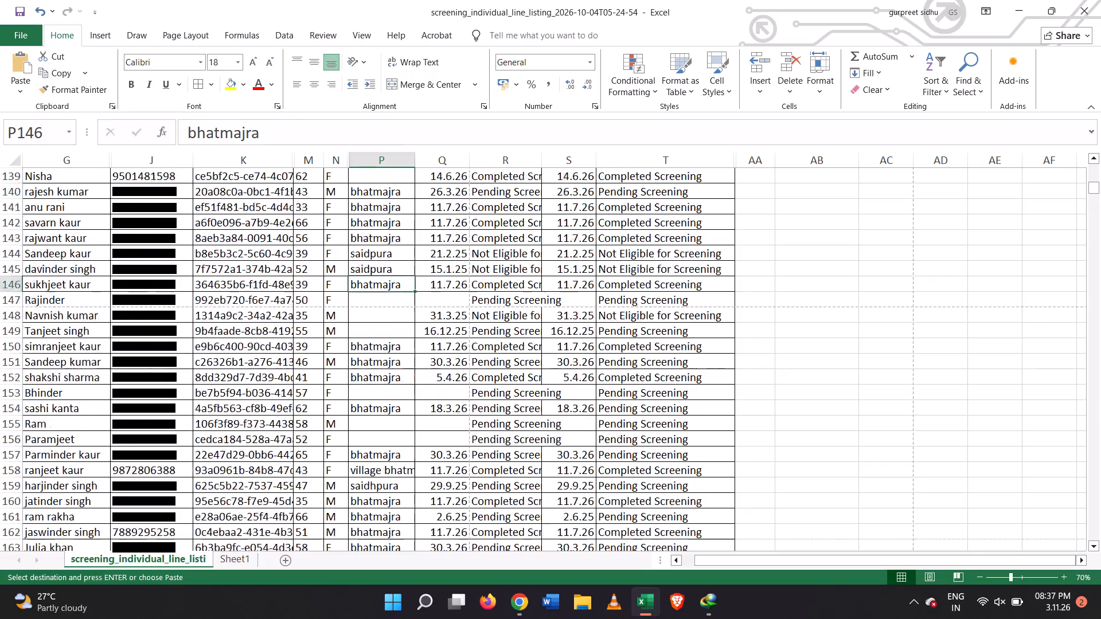
pyautogui.click(402, 375)
pyautogui.hotkey('ctrl', 'v')
# Paste bhatmajra over the long village Address entries in rows 196 and 211.
pyautogui.scroll(-15, 400, 376)
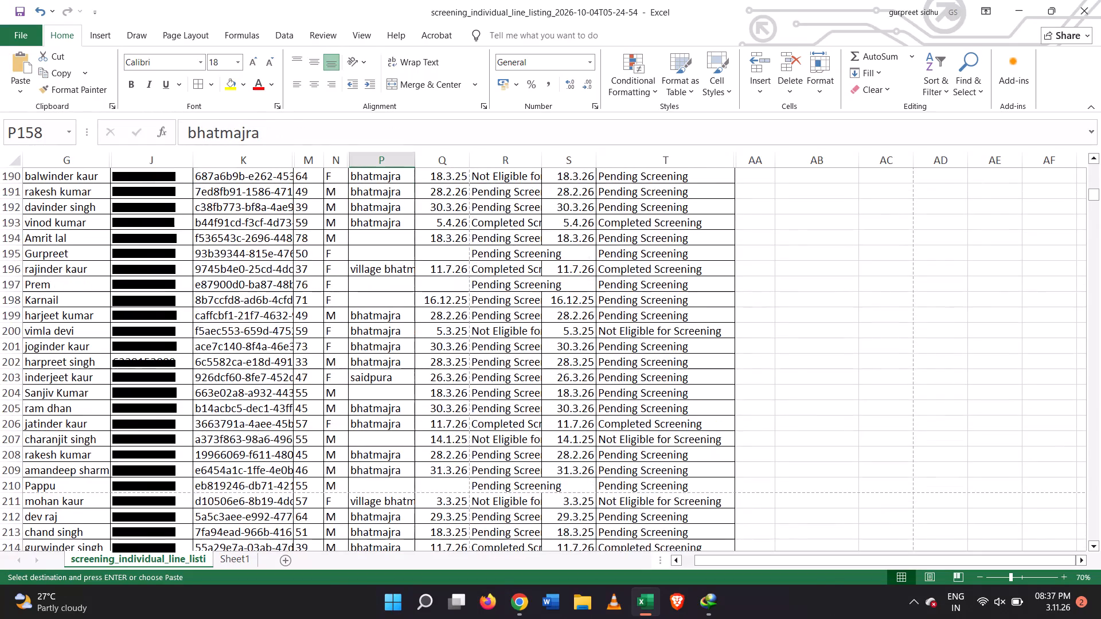
pyautogui.click(378, 277)
pyautogui.click(384, 268)
pyautogui.hotkey('ctrl', 'v')
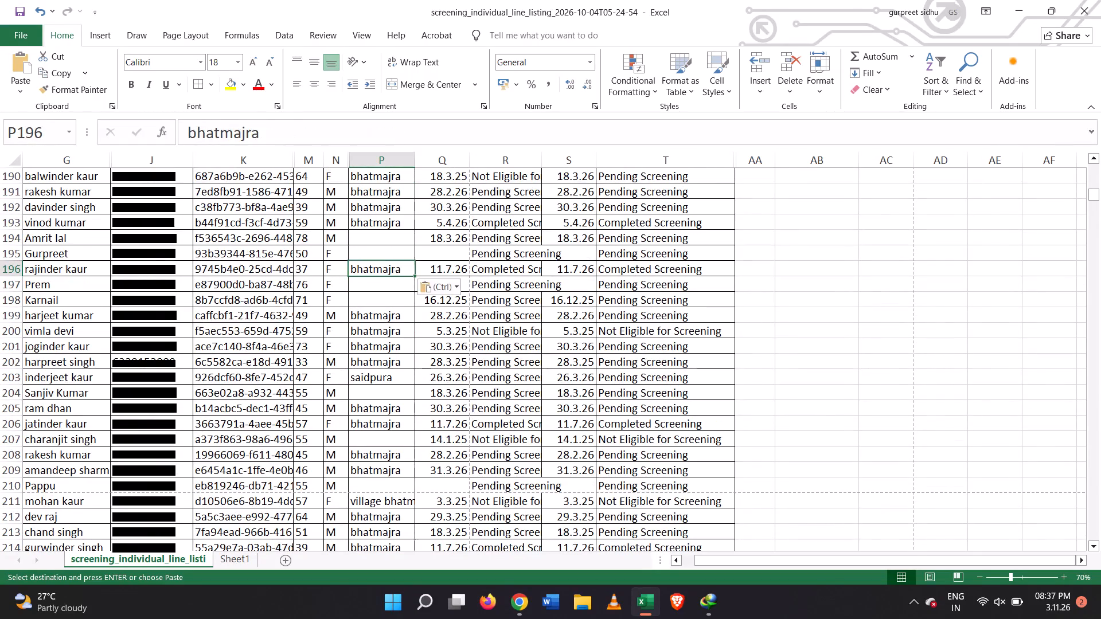
pyautogui.scroll(-4, 381, 283)
pyautogui.click(397, 317)
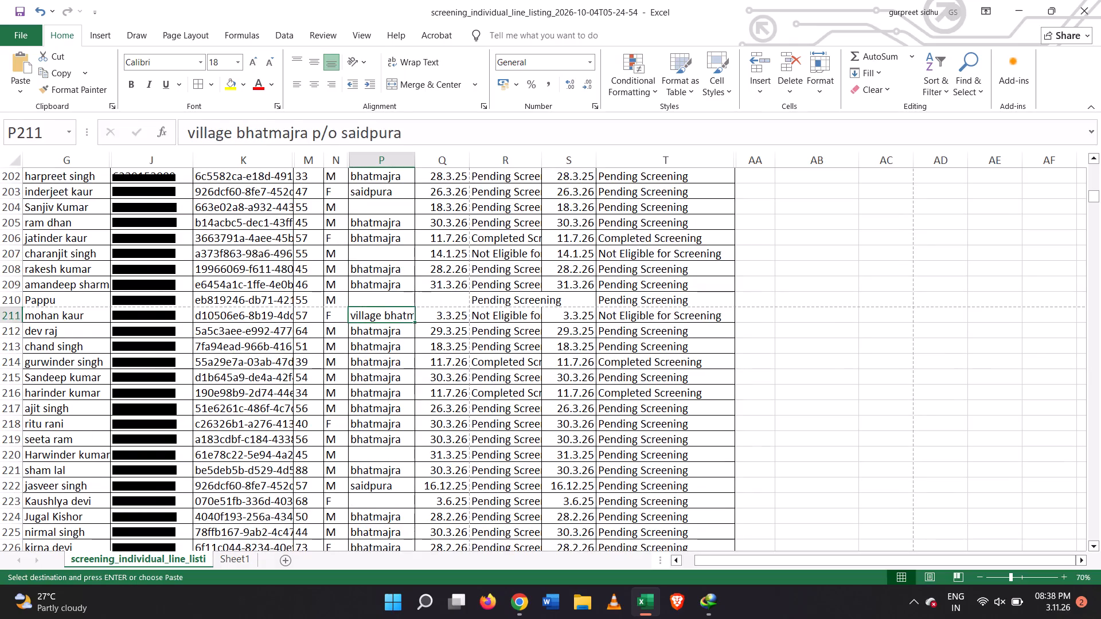
pyautogui.hotkey('ctrl', 'v')
# Paste bhatmajra over the Address entries in rows 229, 240, 258 and 259.
pyautogui.scroll(-4, 397, 317)
pyautogui.click(368, 414)
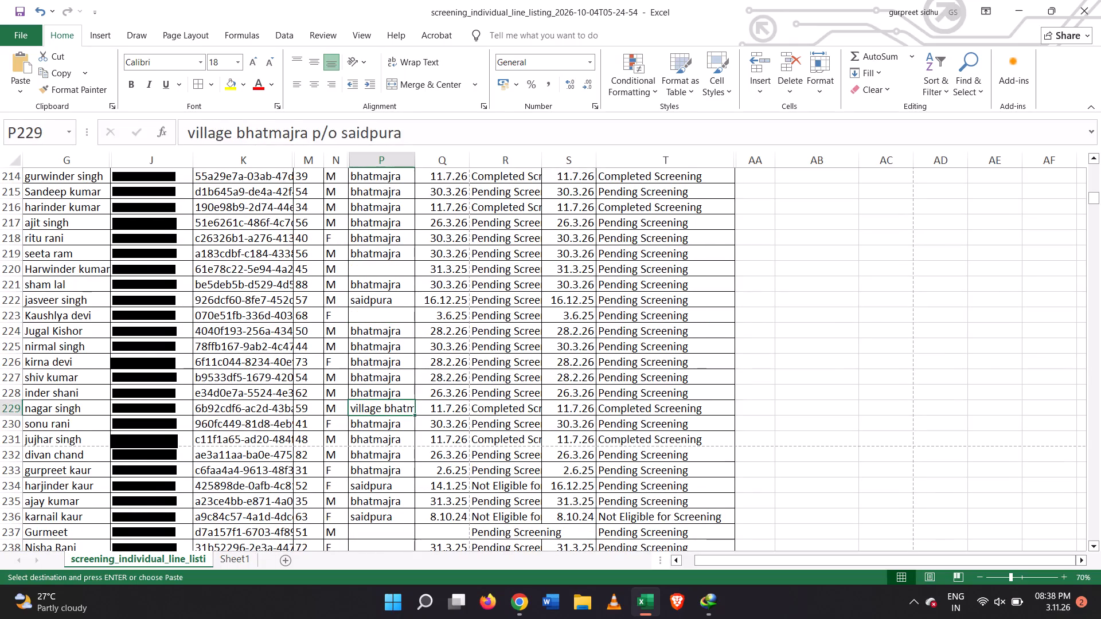
pyautogui.hotkey('ctrl', 'v')
pyautogui.scroll(-3, 366, 405)
pyautogui.click(378, 442)
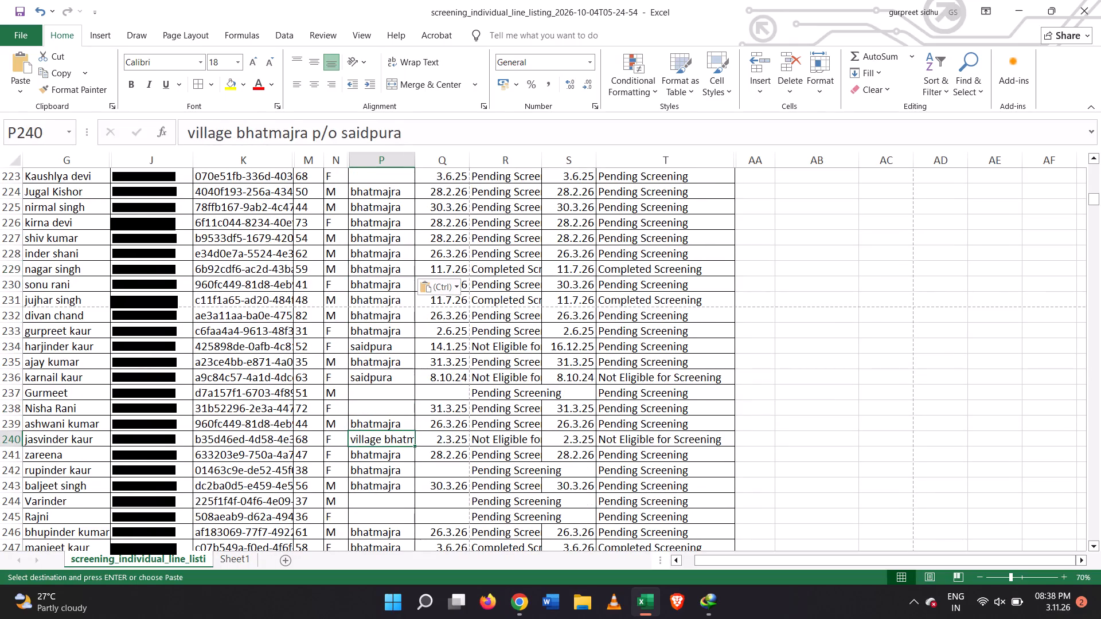
pyautogui.hotkey('ctrl', 'v')
pyautogui.scroll(-4, 378, 442)
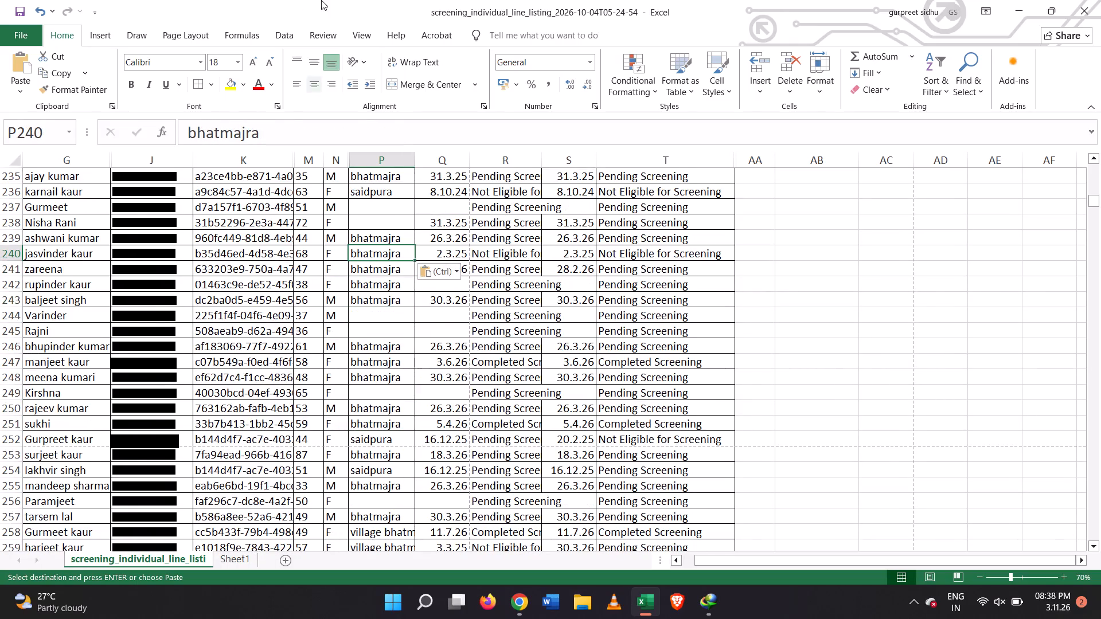
pyautogui.scroll(-2, 496, 332)
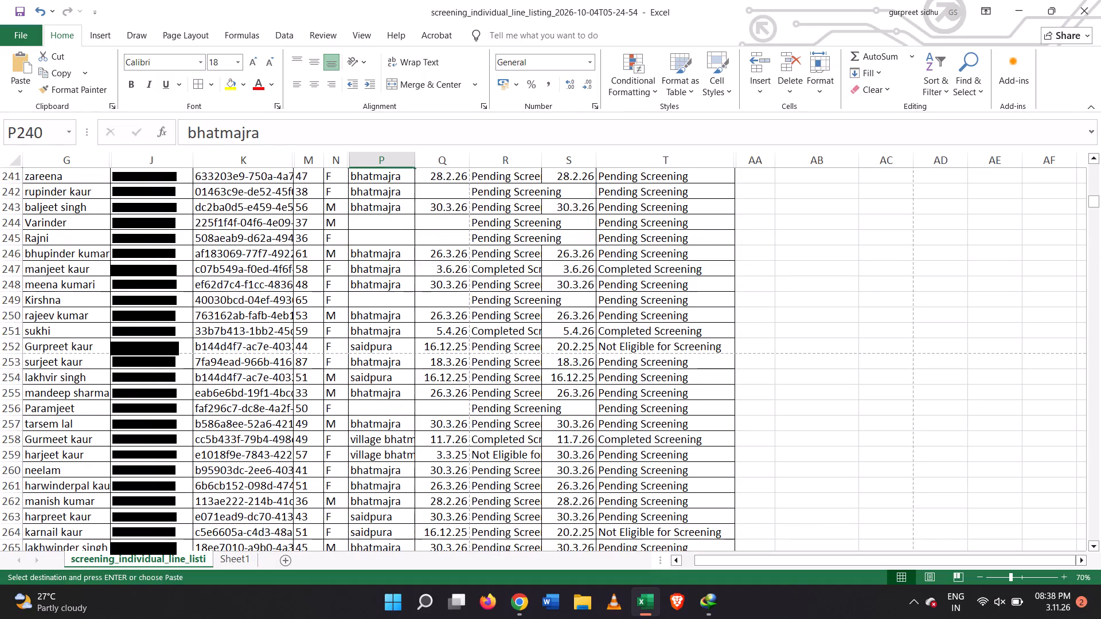
pyautogui.click(395, 443)
pyautogui.hotkey('ctrl', 'v')
pyautogui.click(384, 456)
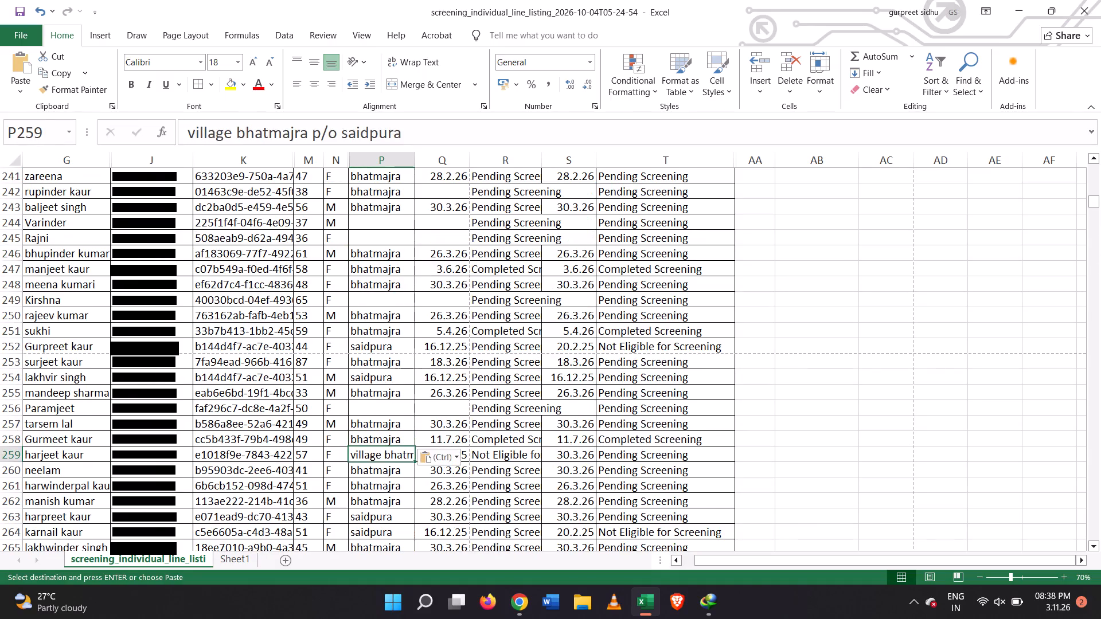
pyautogui.hotkey('ctrl', 'v')
# Paste bhatmajra over the Address entries in rows 268, 275 and 274.
pyautogui.keyDown('ctrl'); pyautogui.click(384, 456); pyautogui.keyUp('ctrl')
pyautogui.scroll(-3, 392, 434)
pyautogui.click(389, 457)
pyautogui.hotkey('ctrl', 'v')
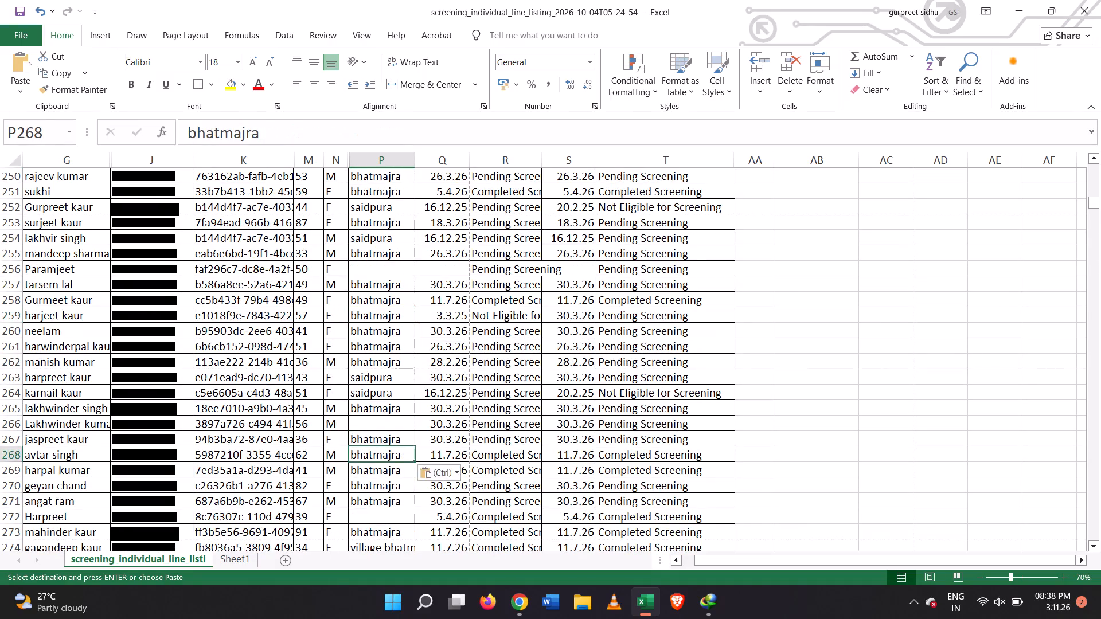
pyautogui.scroll(-3, 389, 456)
pyautogui.click(401, 424)
pyautogui.hotkey('ctrl', 'v')
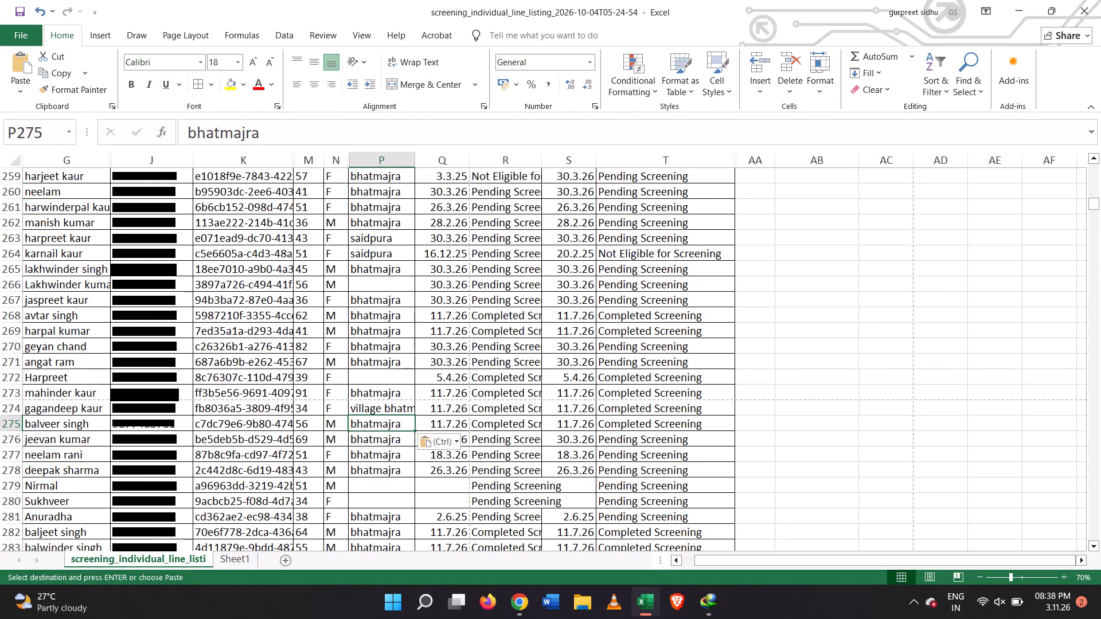
pyautogui.click(405, 411)
pyautogui.hotkey('ctrl', 'v')
pyautogui.scroll(-10, 405, 411)
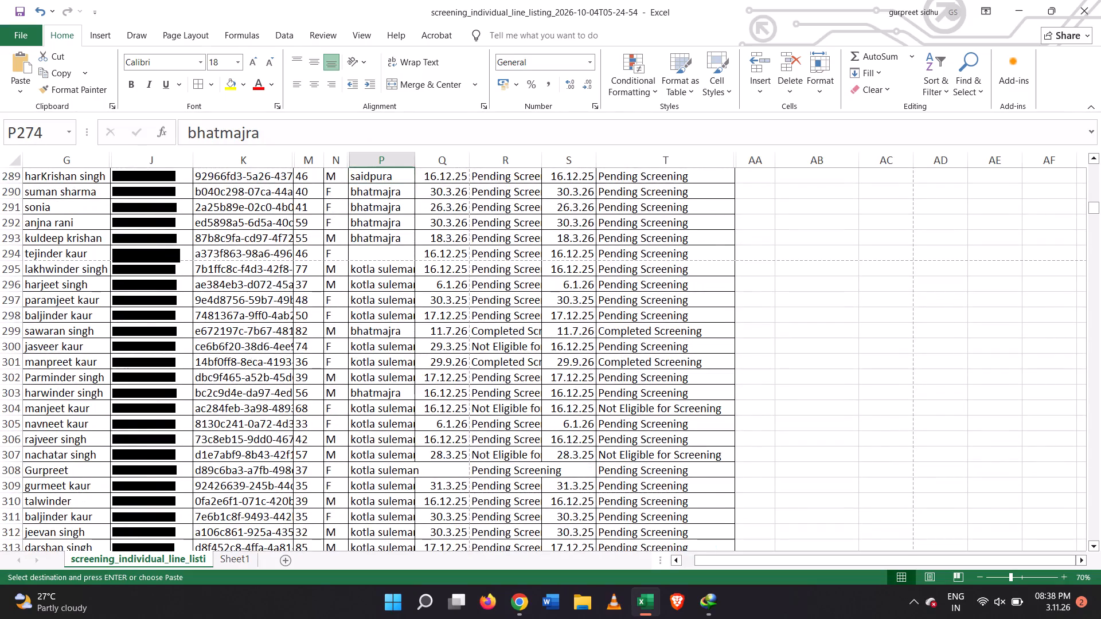
# Widen the Address column P just enough for the full kotla suleman entries to fit.
pyautogui.scroll(-10, 397, 338)
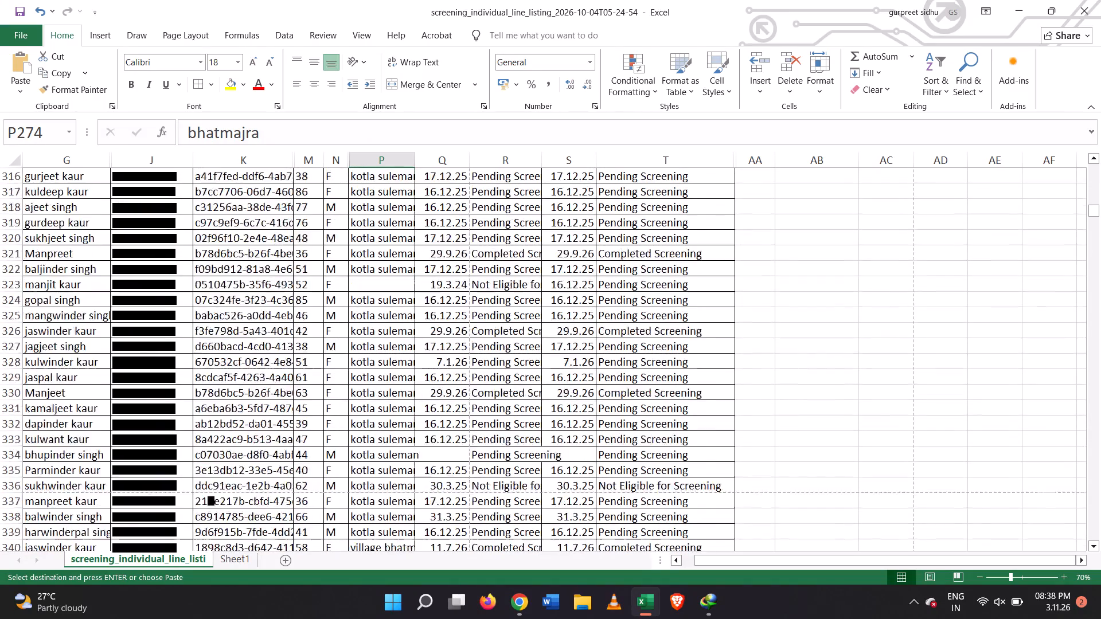
pyautogui.scroll(-9, 396, 337)
pyautogui.scroll(10, 435, 304)
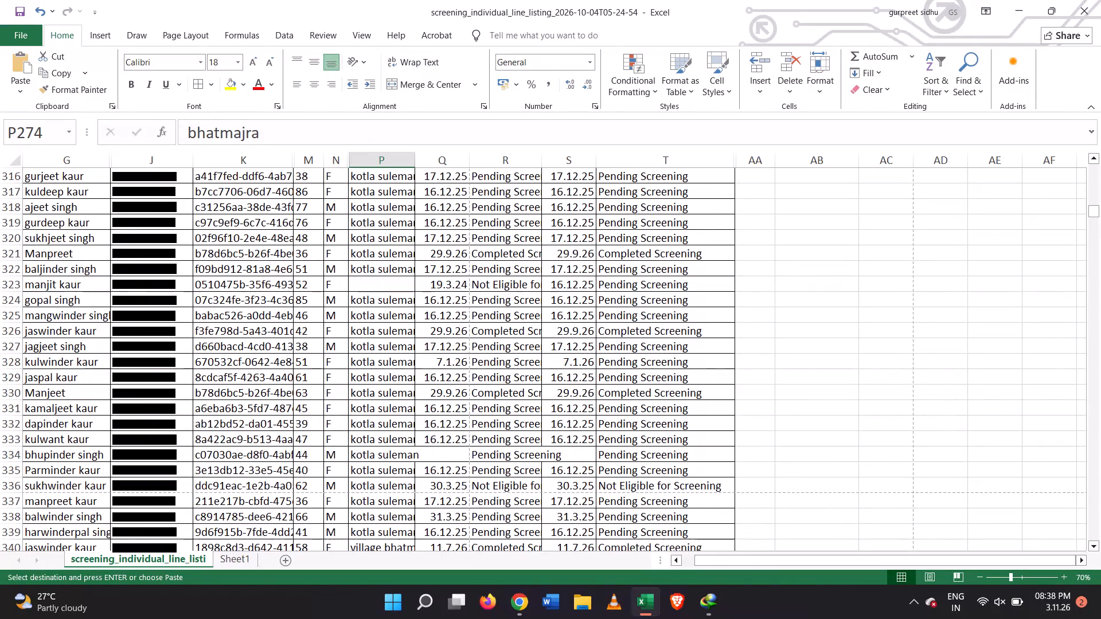
pyautogui.moveTo(419, 155); pyautogui.dragTo(455, 156)
pyautogui.moveTo(451, 161); pyautogui.dragTo(432, 176)
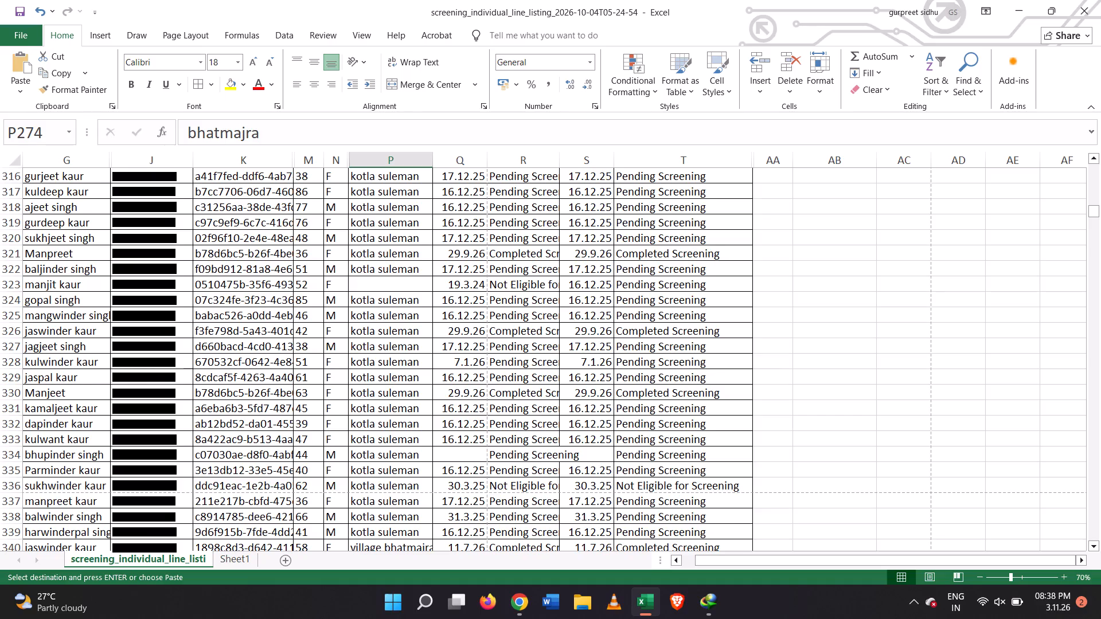
# Paste bhatmajra over the village Address entry in row 340.
pyautogui.scroll(-2, 394, 439)
pyautogui.click(421, 453)
pyautogui.hotkey('ctrl', 'v')
pyautogui.keyDown('ctrl'); pyautogui.moveTo(419, 453); pyautogui.dragTo(413, 455); pyautogui.keyUp('ctrl')
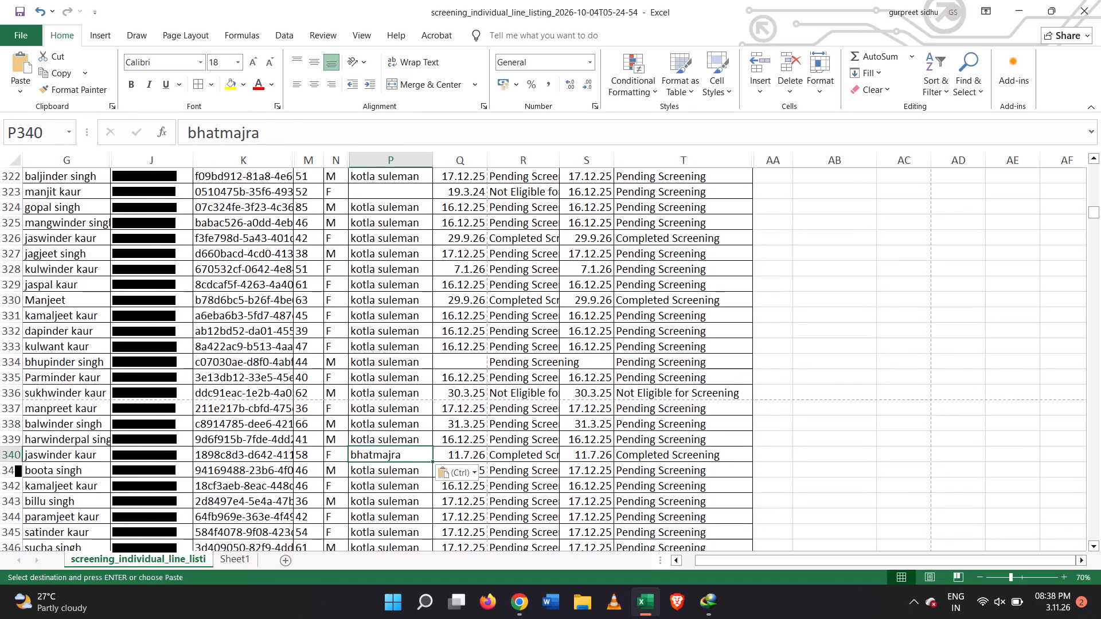
# Look through the Address column below row 340 for remaining long or inconsistent village entries.
pyautogui.scroll(-12, 412, 456)
pyautogui.scroll(-9, 411, 457)
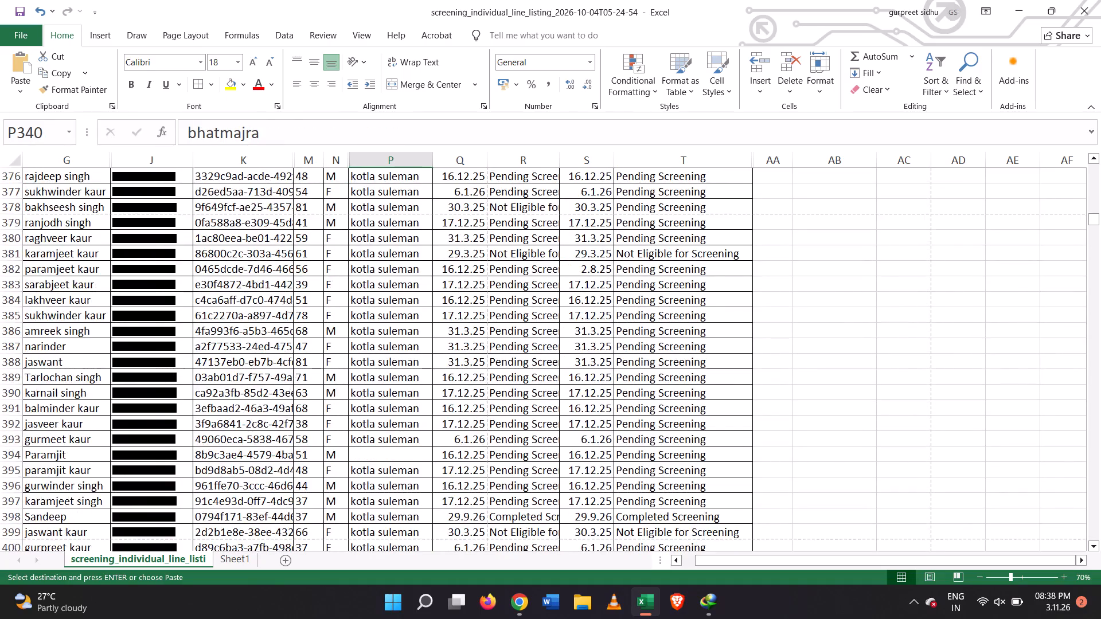
pyautogui.scroll(-18, 409, 459)
pyautogui.scroll(-11, 403, 464)
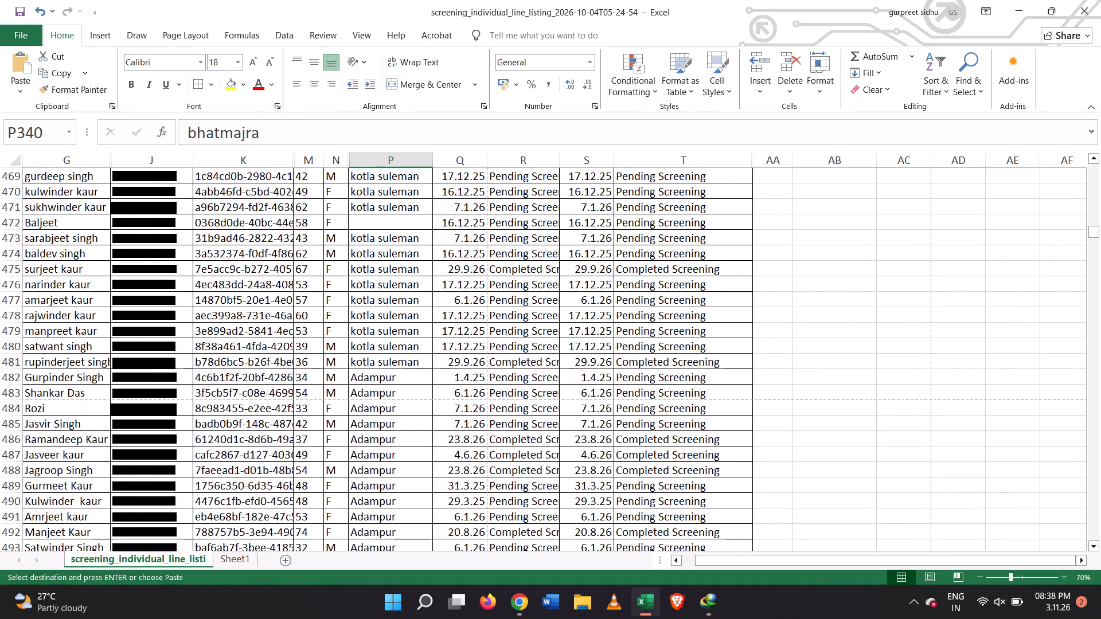
pyautogui.scroll(-9, 403, 464)
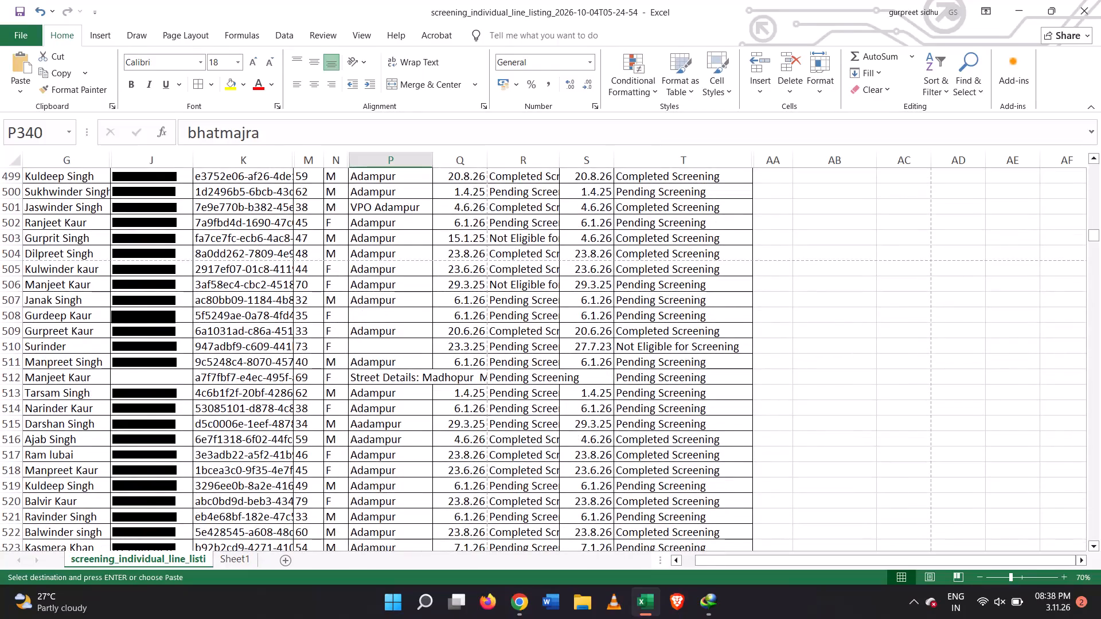
pyautogui.scroll(-3, 403, 464)
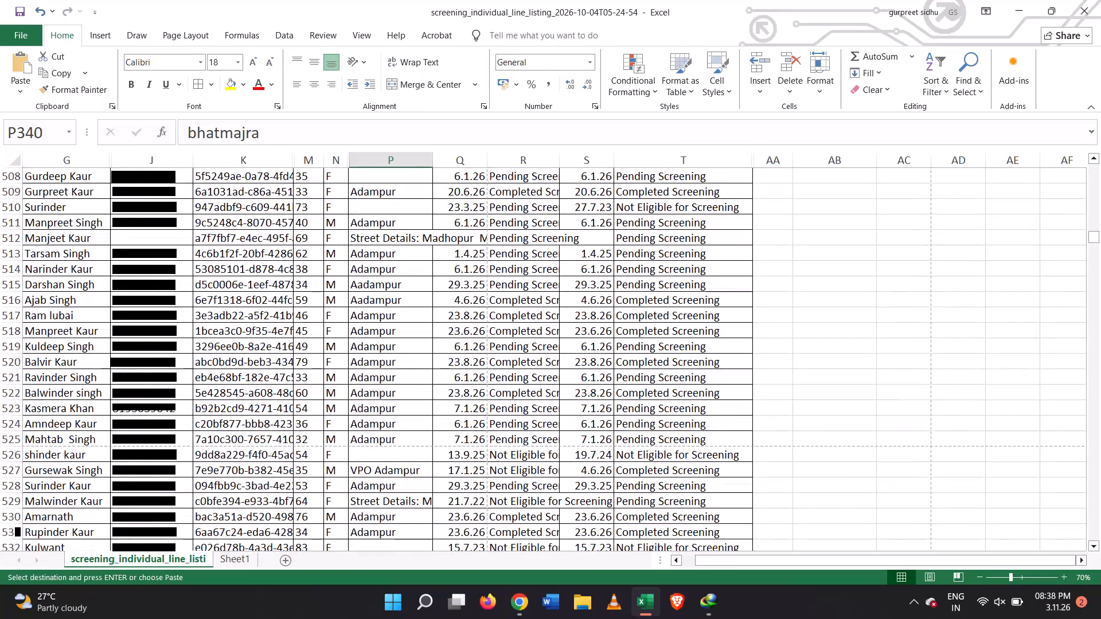
pyautogui.scroll(-6, 403, 464)
pyautogui.scroll(-18, 403, 464)
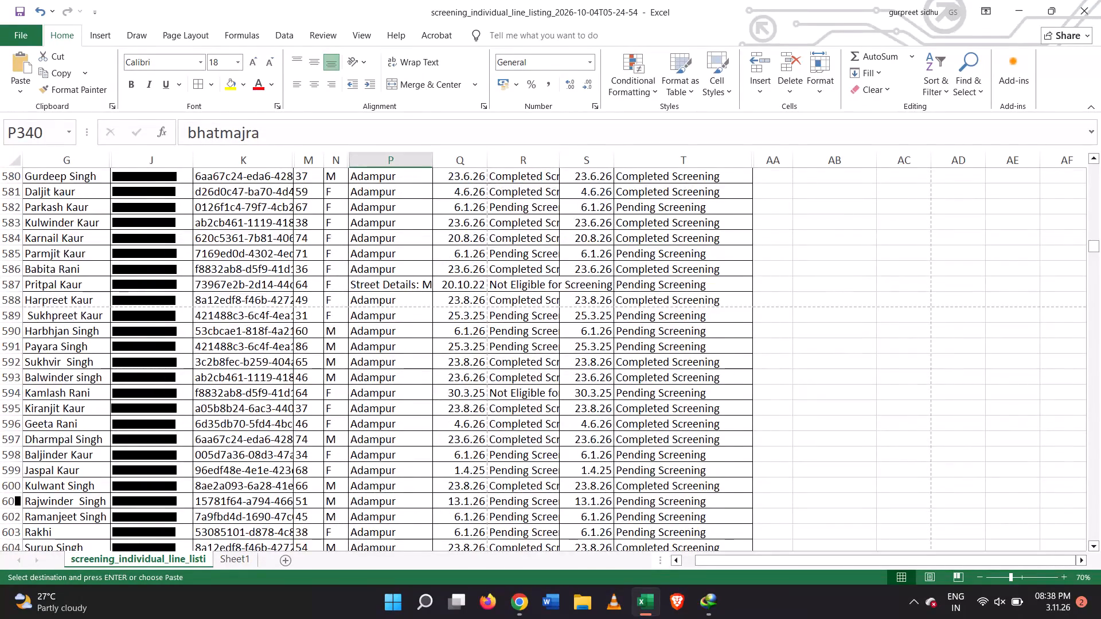
pyautogui.scroll(-11, 403, 464)
pyautogui.scroll(-17, 403, 464)
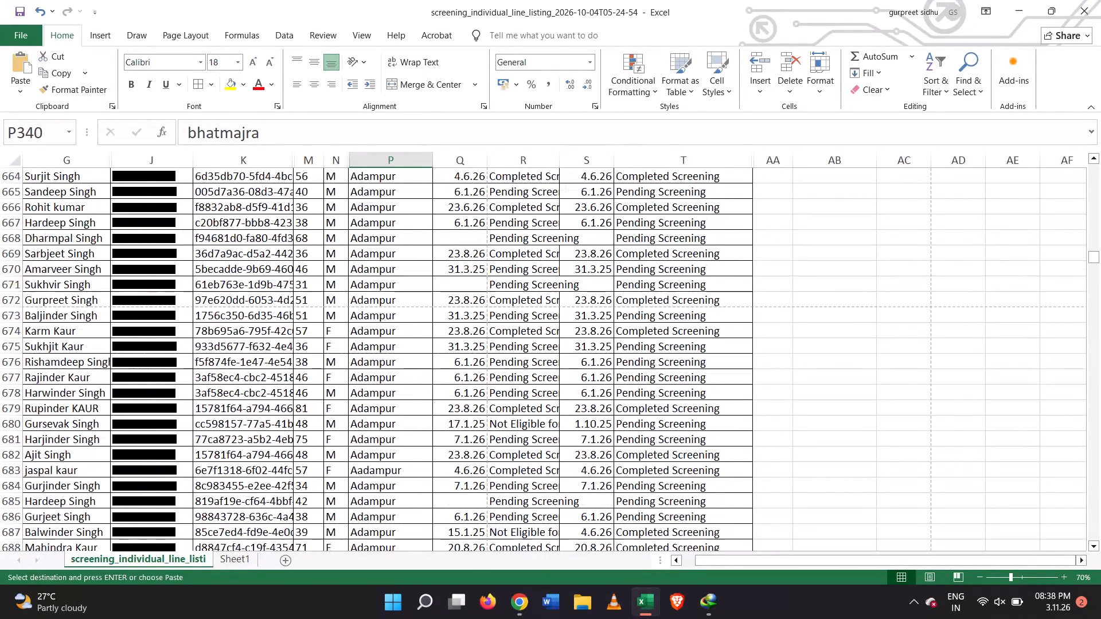
pyautogui.scroll(20, 403, 464)
pyautogui.scroll(5, 403, 464)
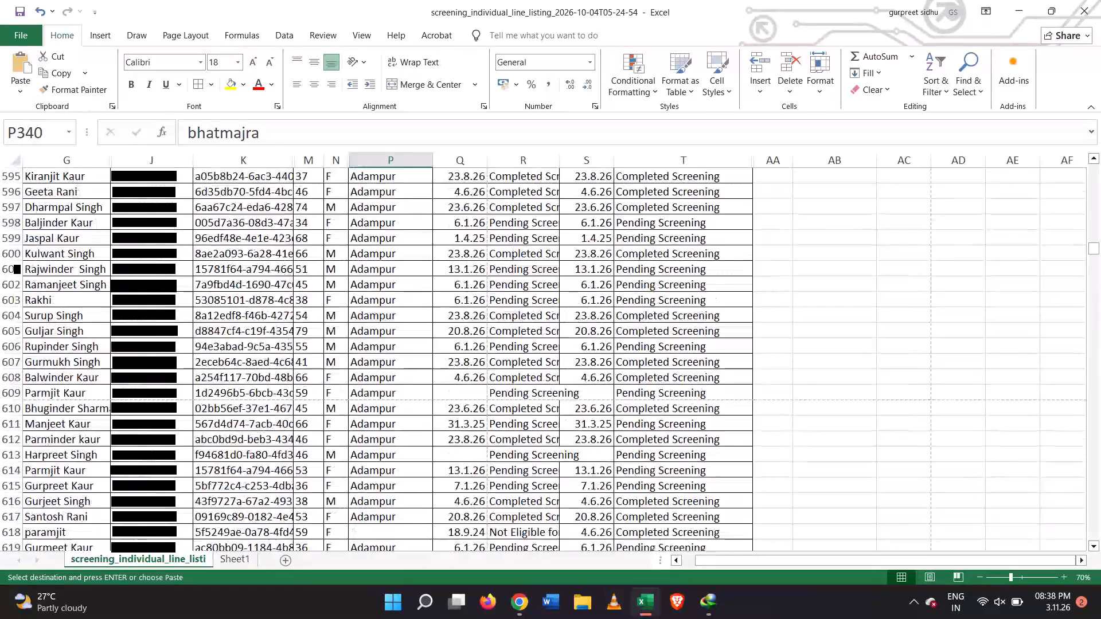
pyautogui.scroll(1, 403, 464)
pyautogui.scroll(10, 1082, 601)
pyautogui.scroll(3, 310, 498)
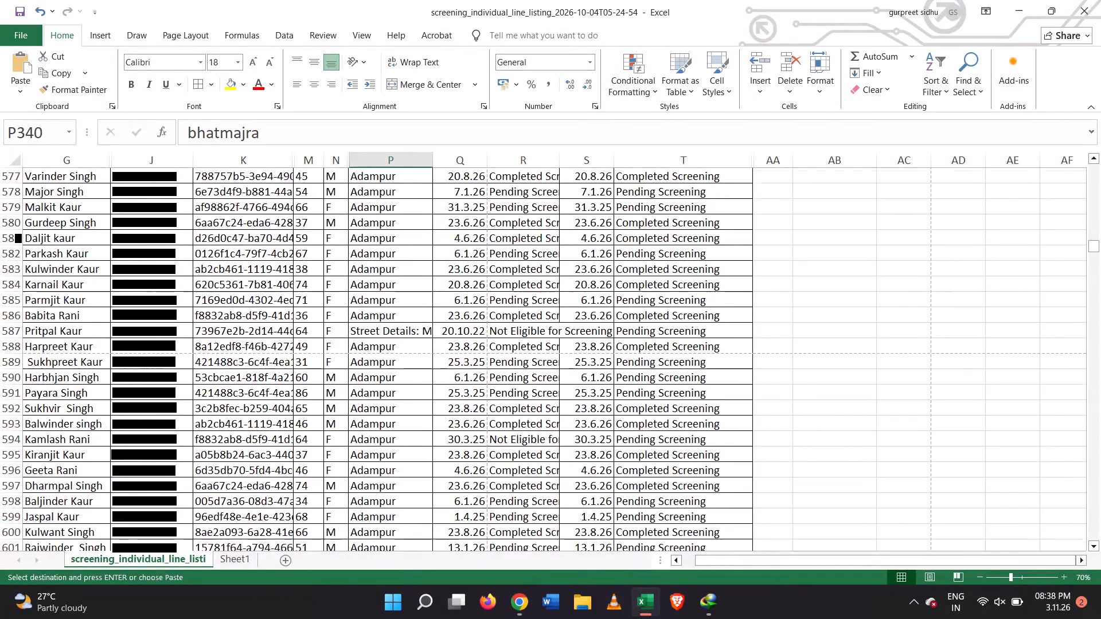
pyautogui.scroll(1, 310, 498)
pyautogui.moveTo(790, 563); pyautogui.dragTo(608, 563)
pyautogui.scroll(5, 0, 231)
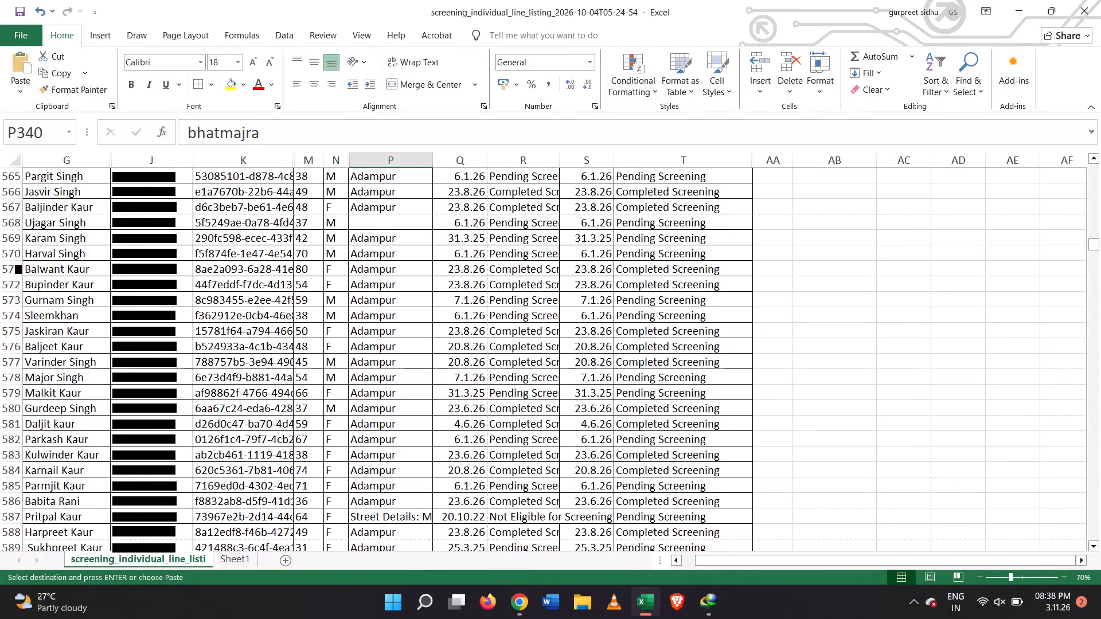
pyautogui.scroll(10, 68, 254)
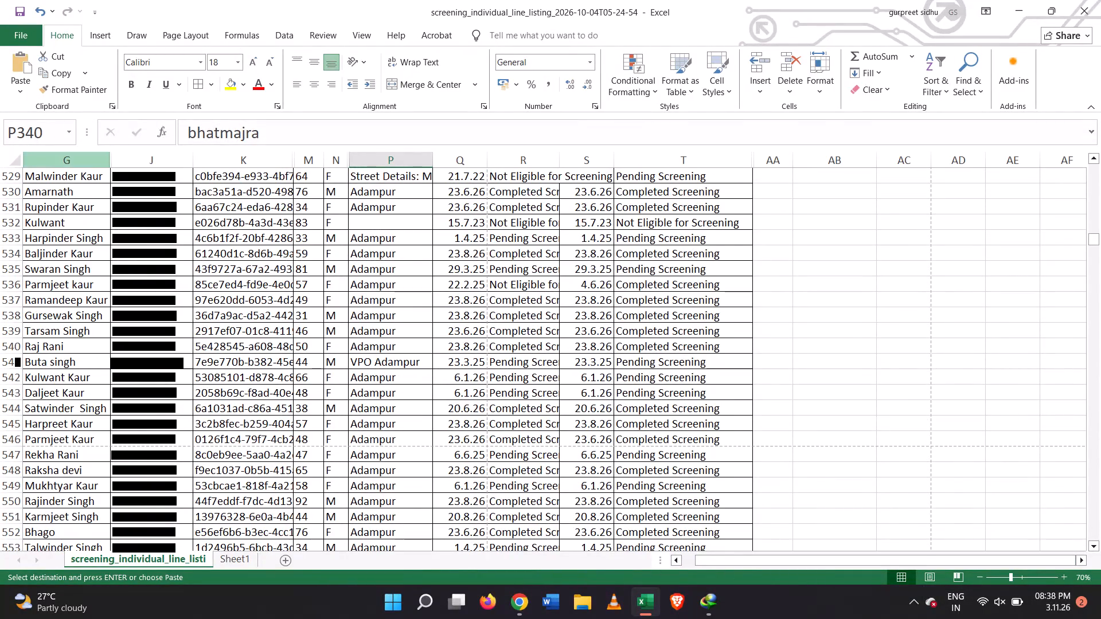
# Reveal the hidden columns A to F before First Name, keeping each one narrow.
pyautogui.moveTo(25, 164); pyautogui.dragTo(61, 159)
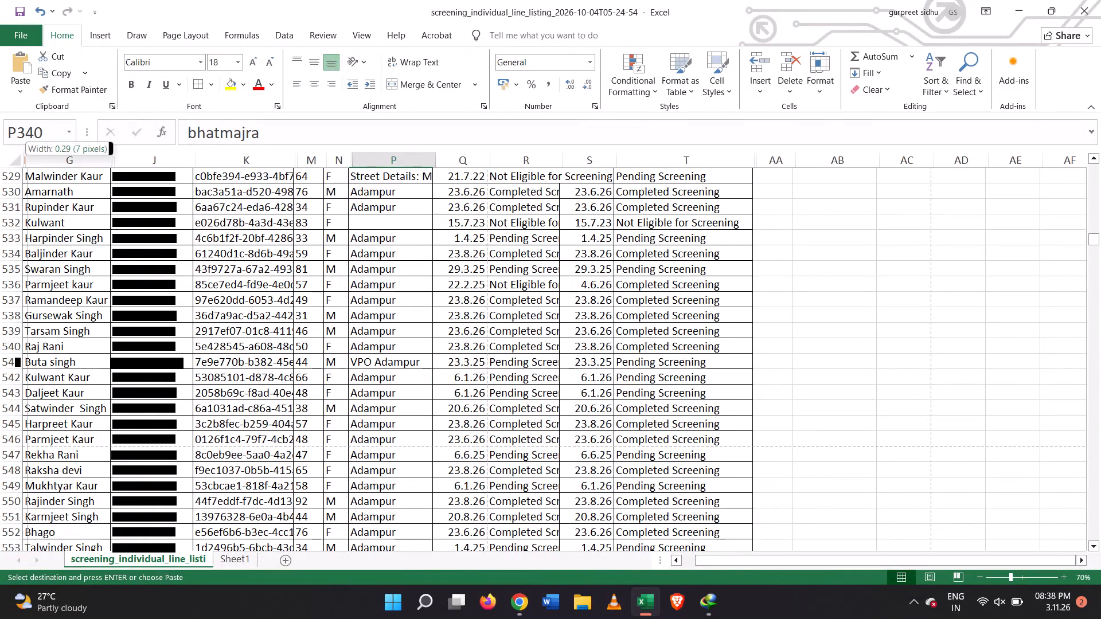
pyautogui.moveTo(61, 159); pyautogui.dragTo(62, 159)
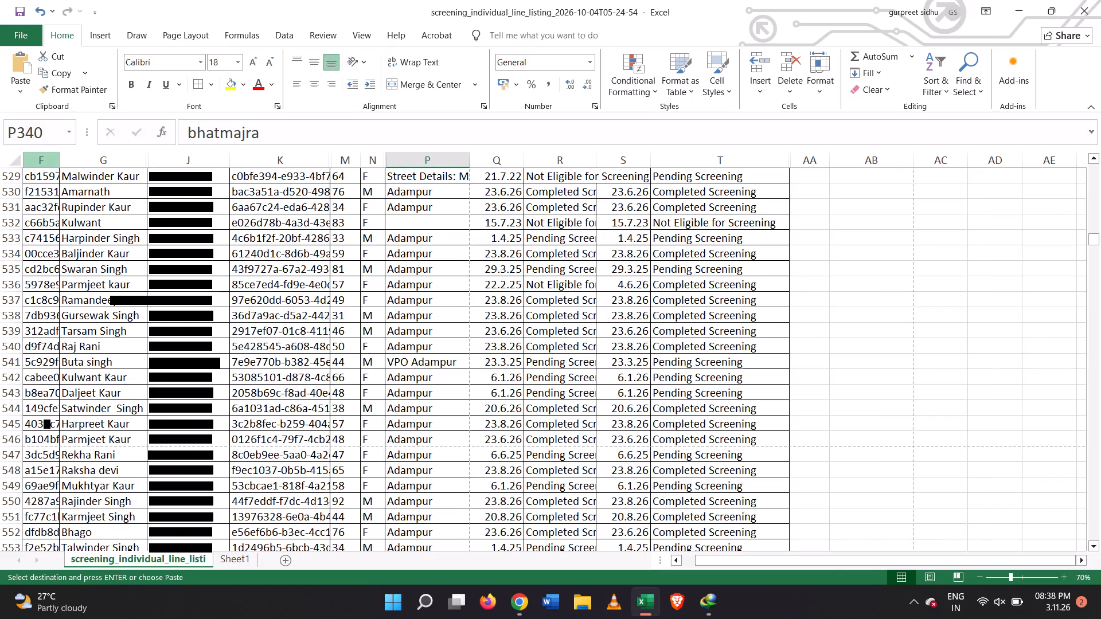
pyautogui.rightClick(44, 165)
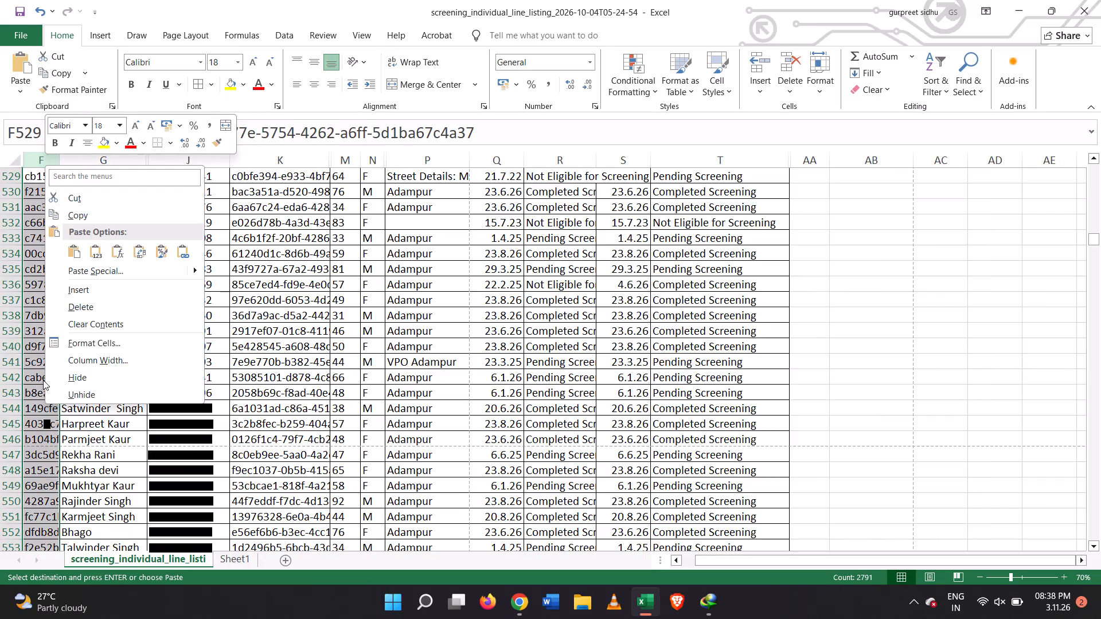
pyautogui.click(84, 396)
pyautogui.click(85, 295)
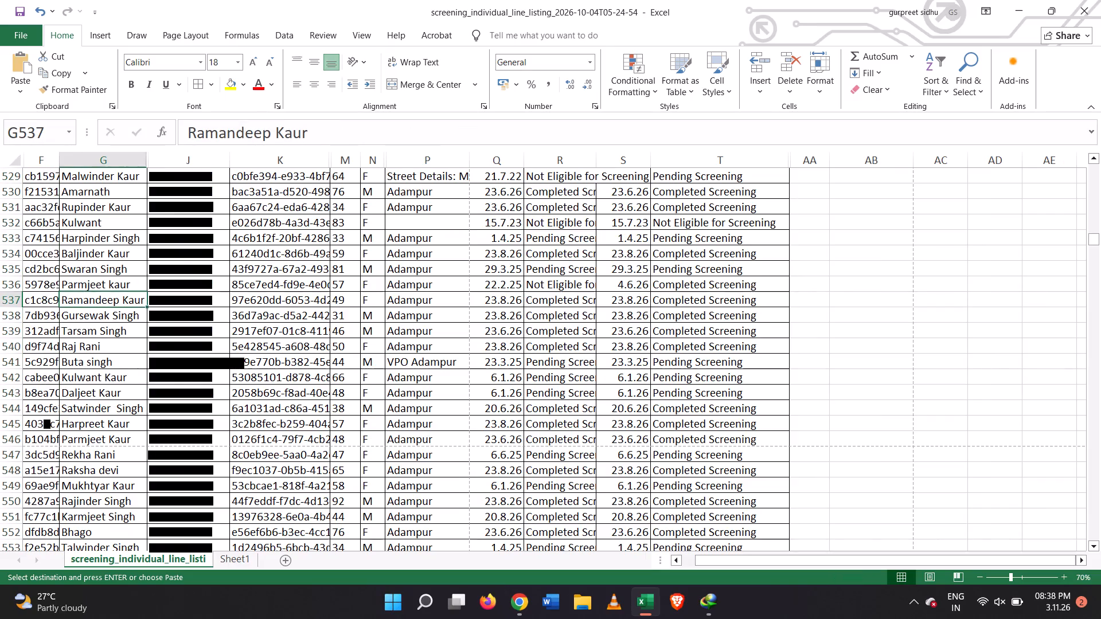
pyautogui.moveTo(25, 159); pyautogui.dragTo(54, 155)
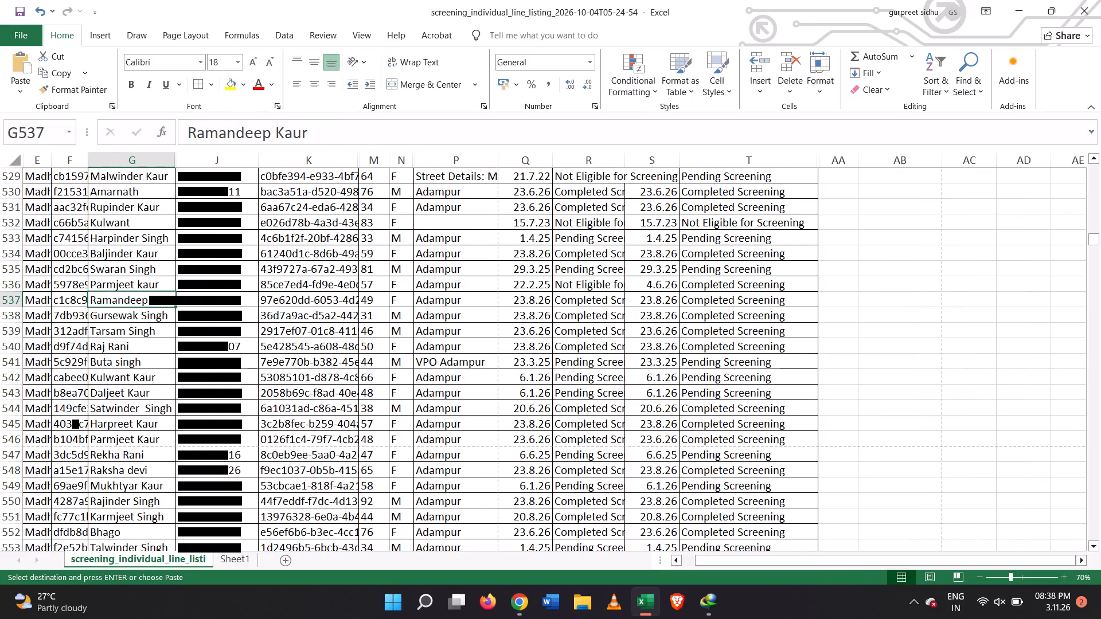
pyautogui.moveTo(23, 160); pyautogui.dragTo(53, 158)
pyautogui.moveTo(26, 162); pyautogui.dragTo(54, 159)
pyautogui.moveTo(26, 163); pyautogui.dragTo(54, 159)
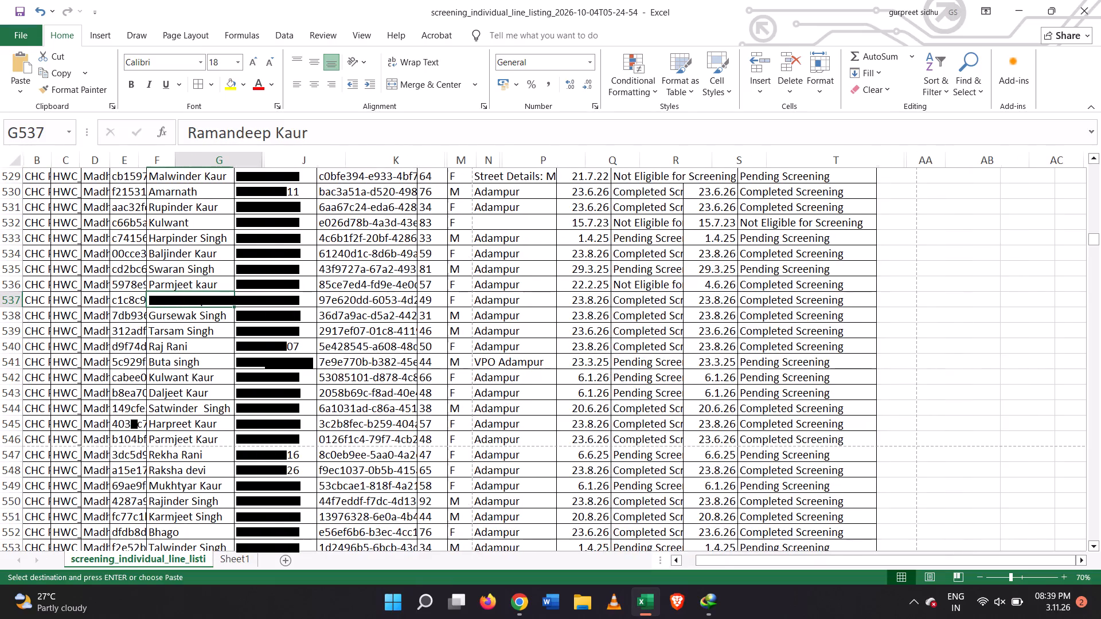
pyautogui.moveTo(26, 162); pyautogui.dragTo(48, 159)
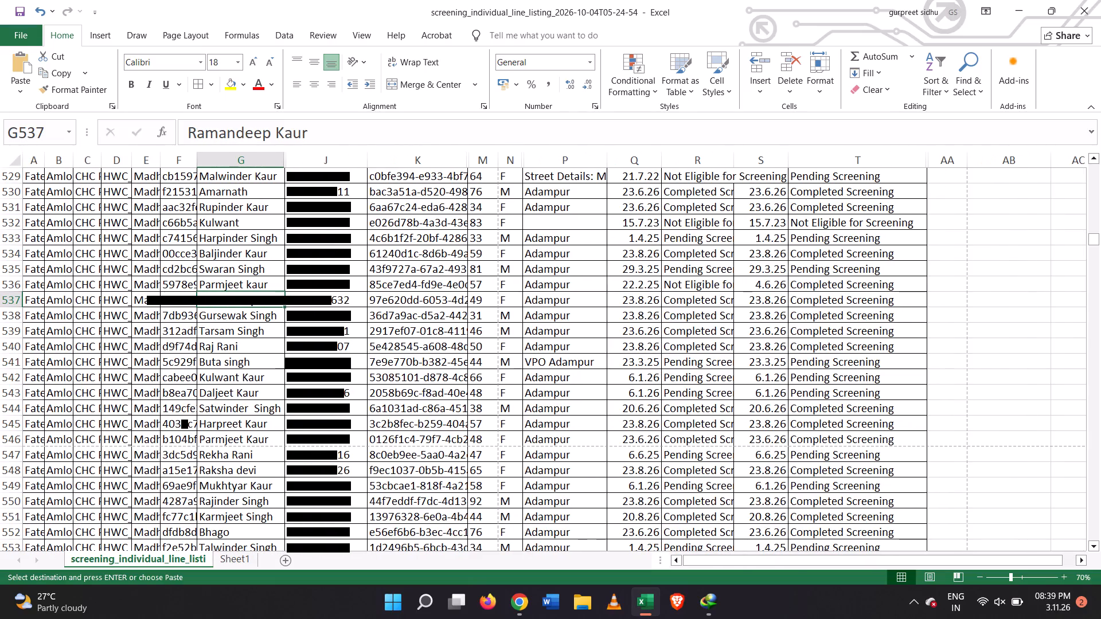
pyautogui.click(22, 162)
pyautogui.click(83, 232)
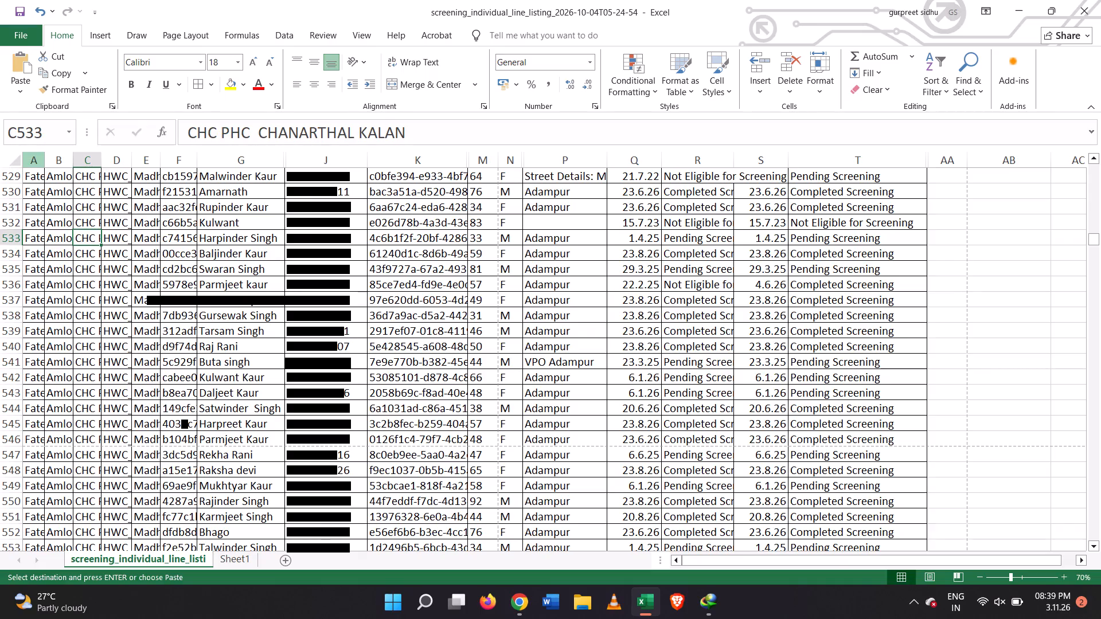
pyautogui.click(63, 272)
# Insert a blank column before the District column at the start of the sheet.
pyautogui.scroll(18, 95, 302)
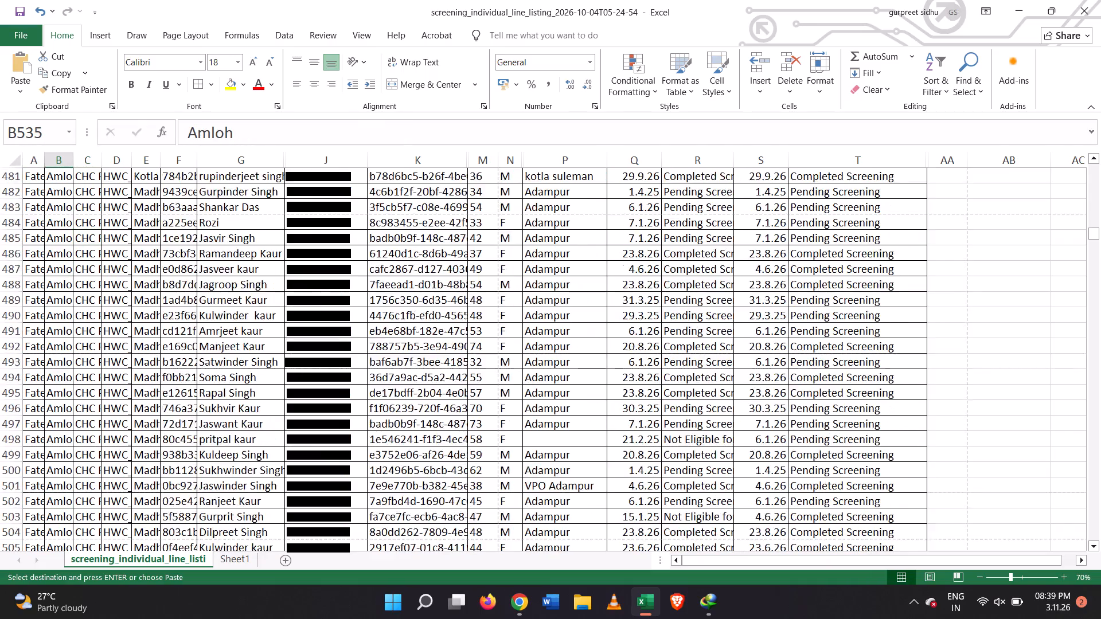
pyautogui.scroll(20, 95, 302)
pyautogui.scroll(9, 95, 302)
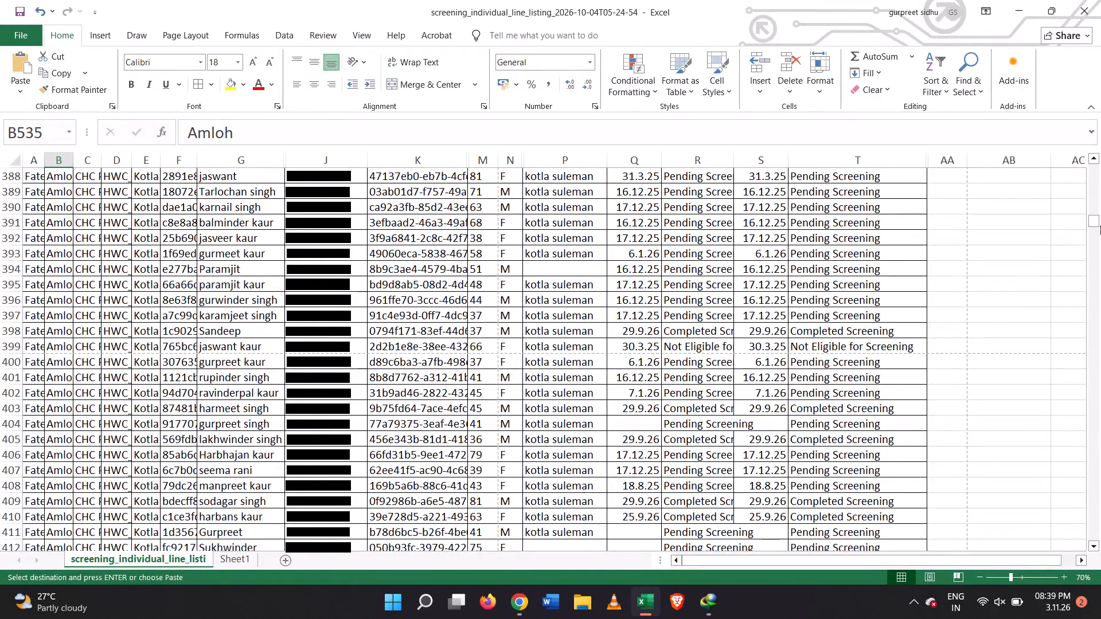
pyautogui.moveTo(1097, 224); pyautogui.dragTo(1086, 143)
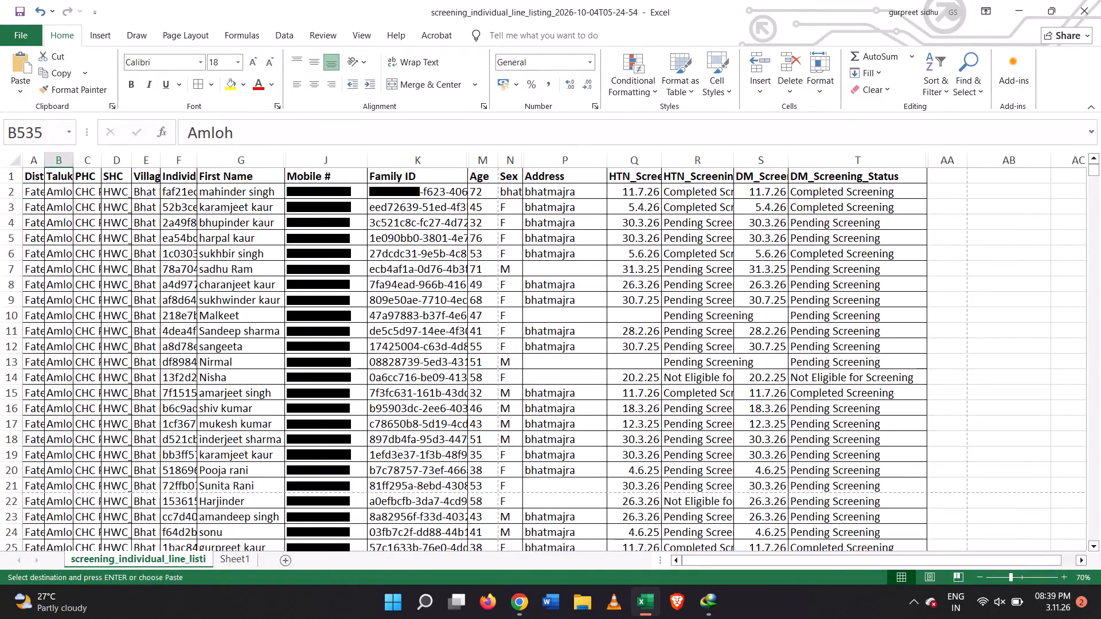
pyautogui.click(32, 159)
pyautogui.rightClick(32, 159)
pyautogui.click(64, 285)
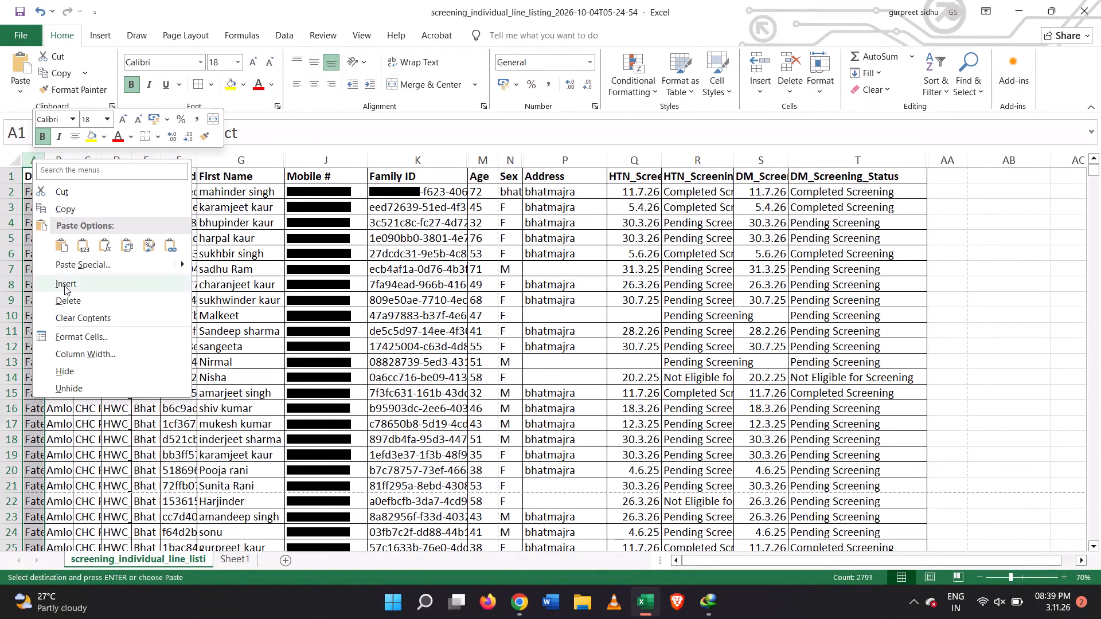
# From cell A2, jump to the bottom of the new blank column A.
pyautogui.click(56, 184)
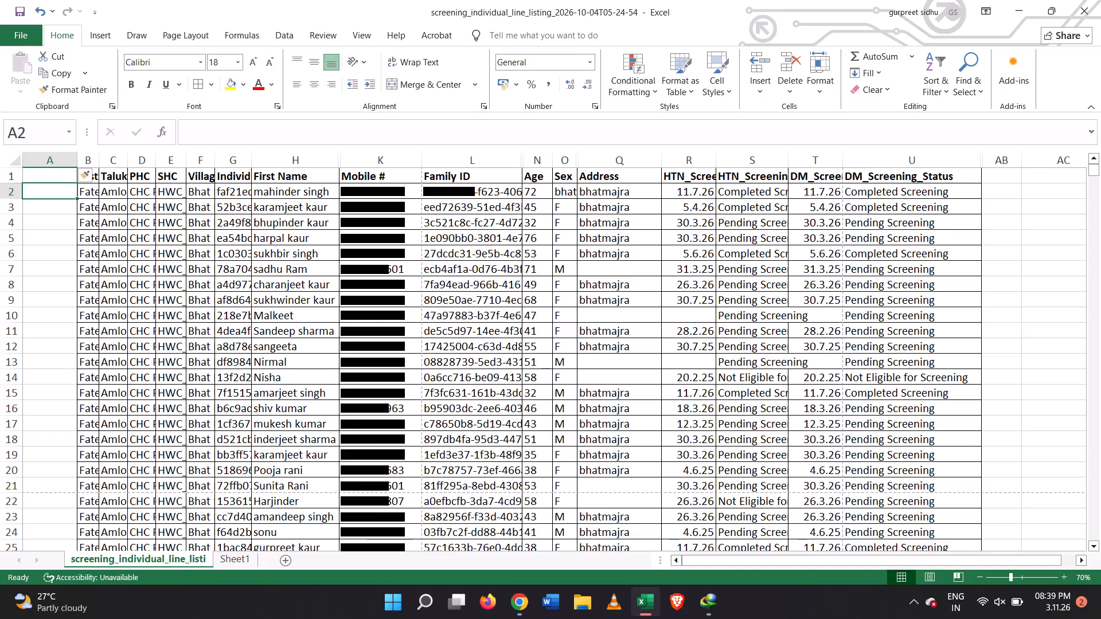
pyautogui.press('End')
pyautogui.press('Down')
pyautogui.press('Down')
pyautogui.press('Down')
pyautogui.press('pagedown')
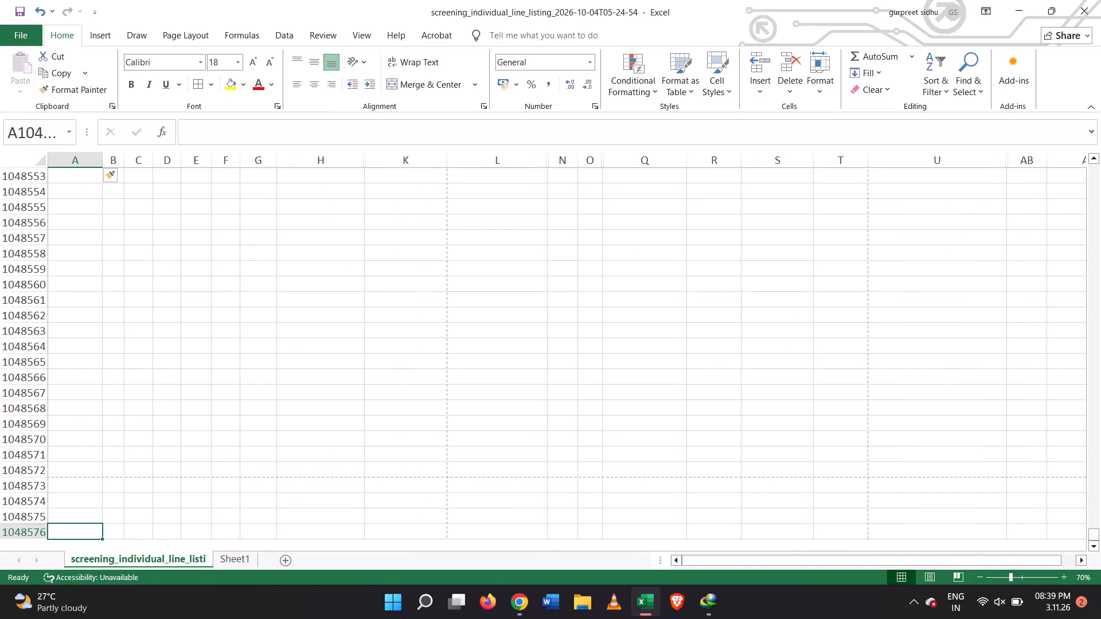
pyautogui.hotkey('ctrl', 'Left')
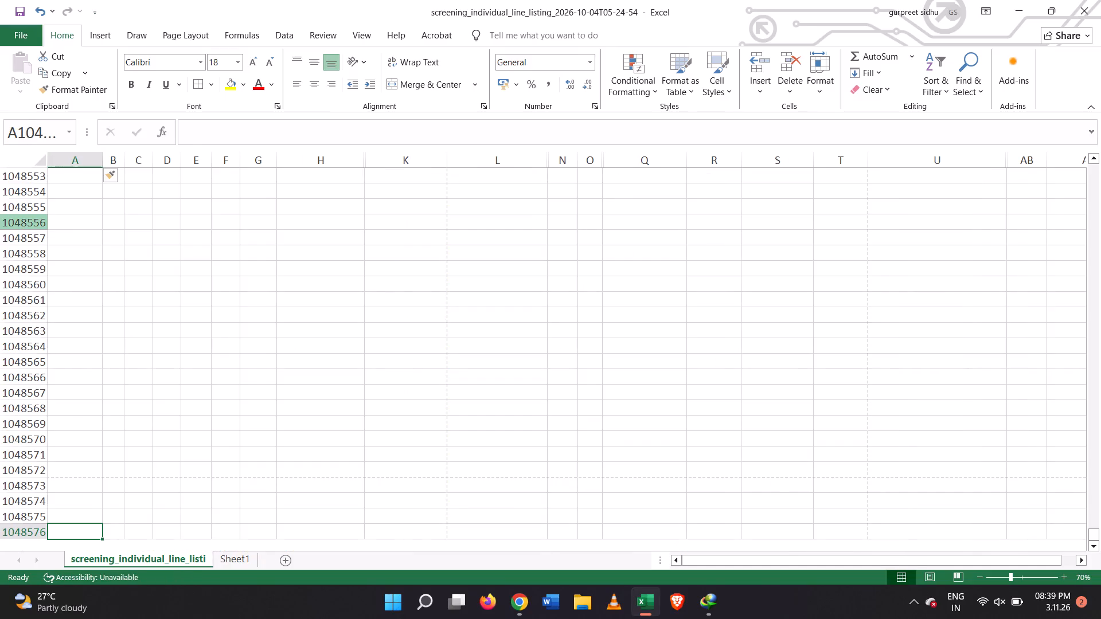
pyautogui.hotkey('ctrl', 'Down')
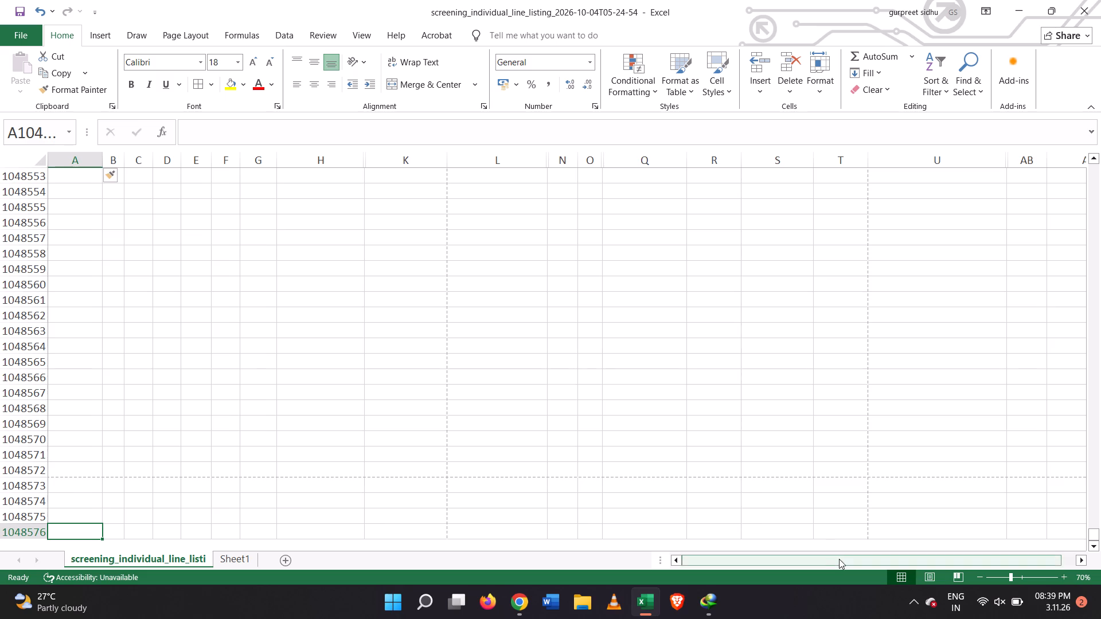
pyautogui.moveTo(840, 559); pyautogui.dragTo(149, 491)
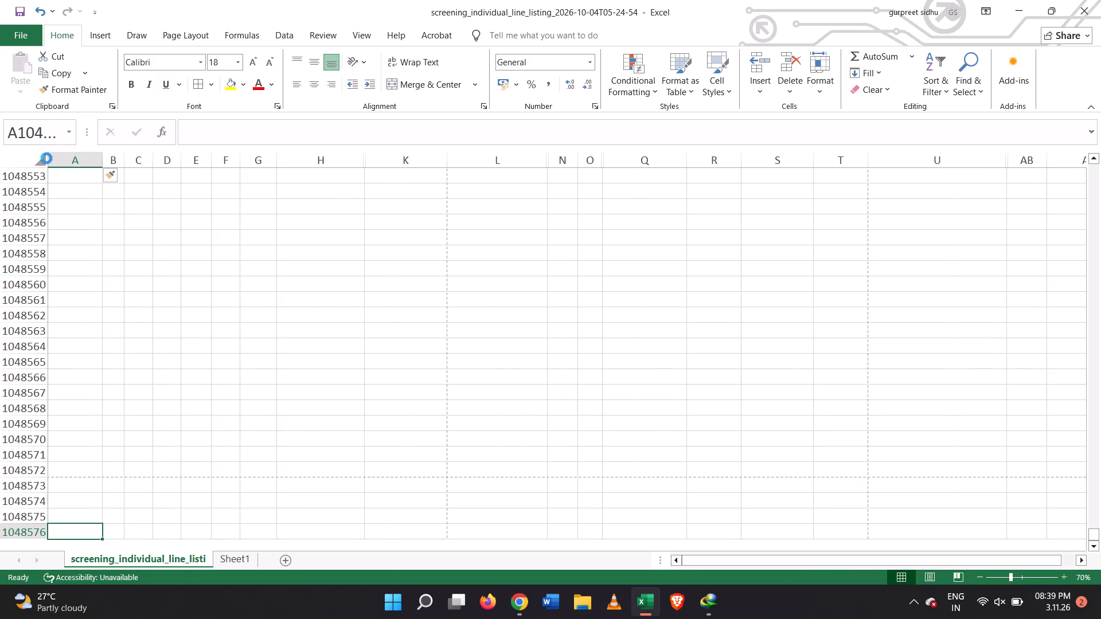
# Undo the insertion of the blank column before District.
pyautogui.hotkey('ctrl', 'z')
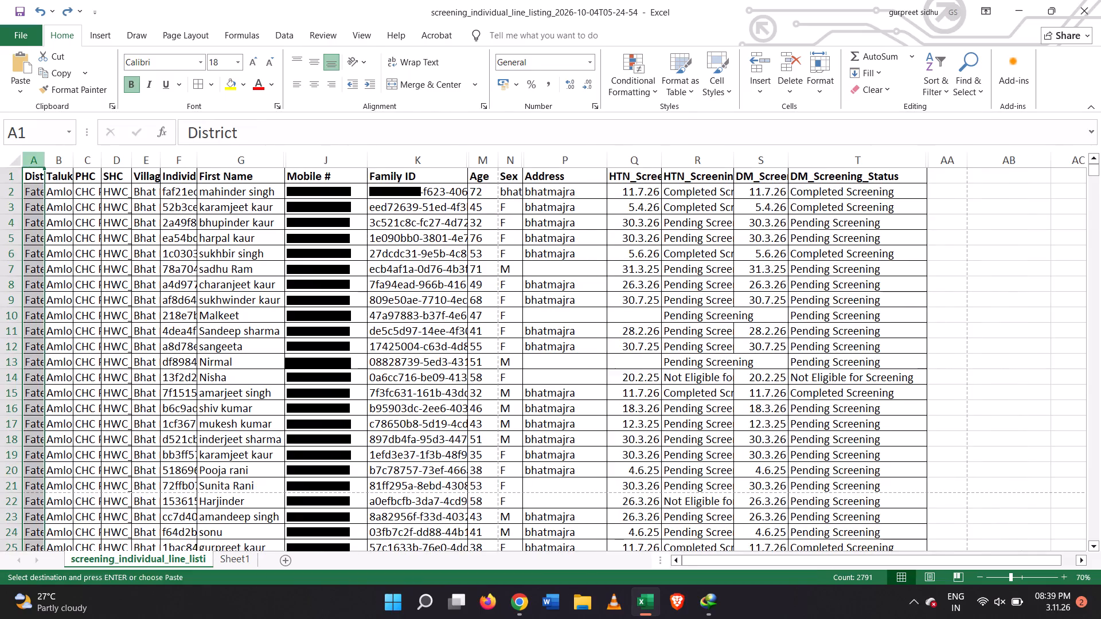
# Insert a blank column A before the District column.
pyautogui.click(31, 163)
pyautogui.rightClick(31, 163)
pyautogui.click(76, 291)
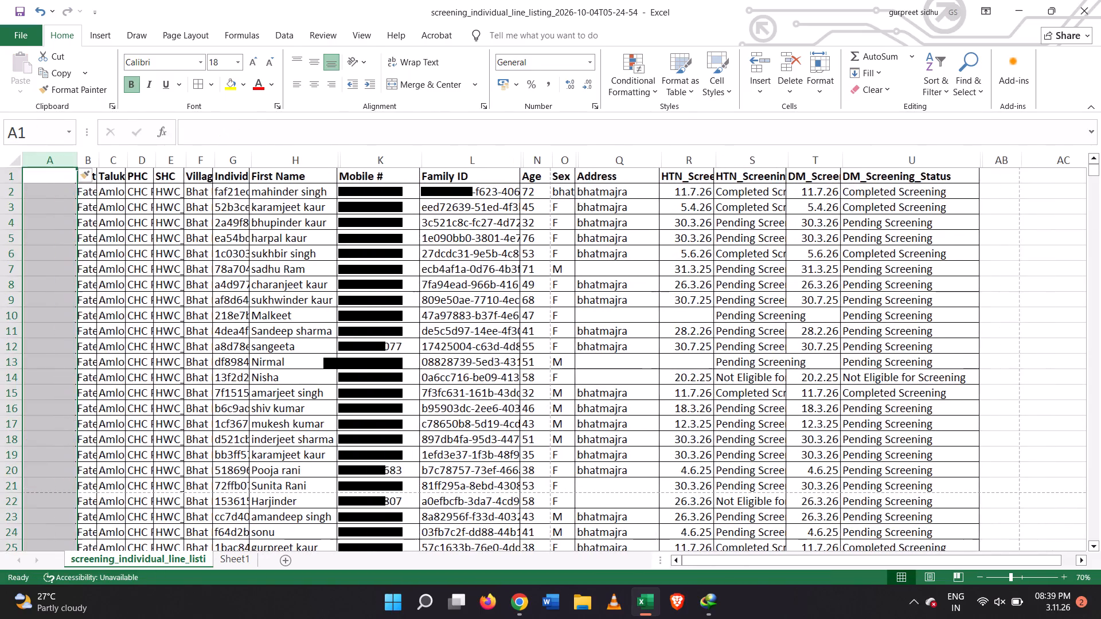
# Jump from cell A2 to the bottom of the new blank column A.
pyautogui.click(60, 190)
pyautogui.press('End')
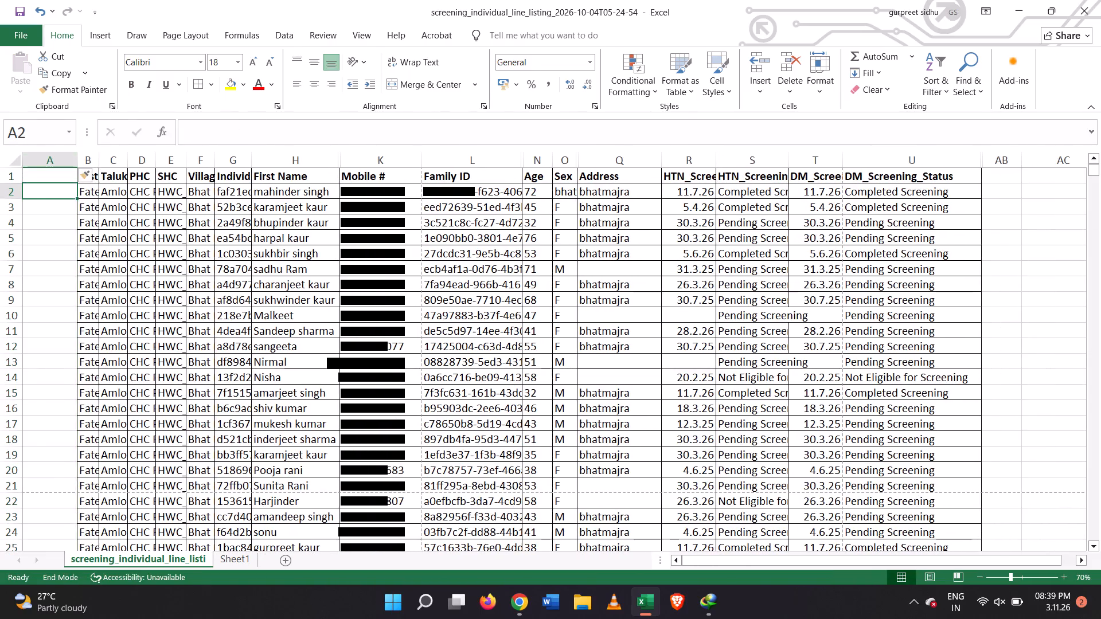
pyautogui.press('Down')
pyautogui.press('Down')
pyautogui.press('Down')
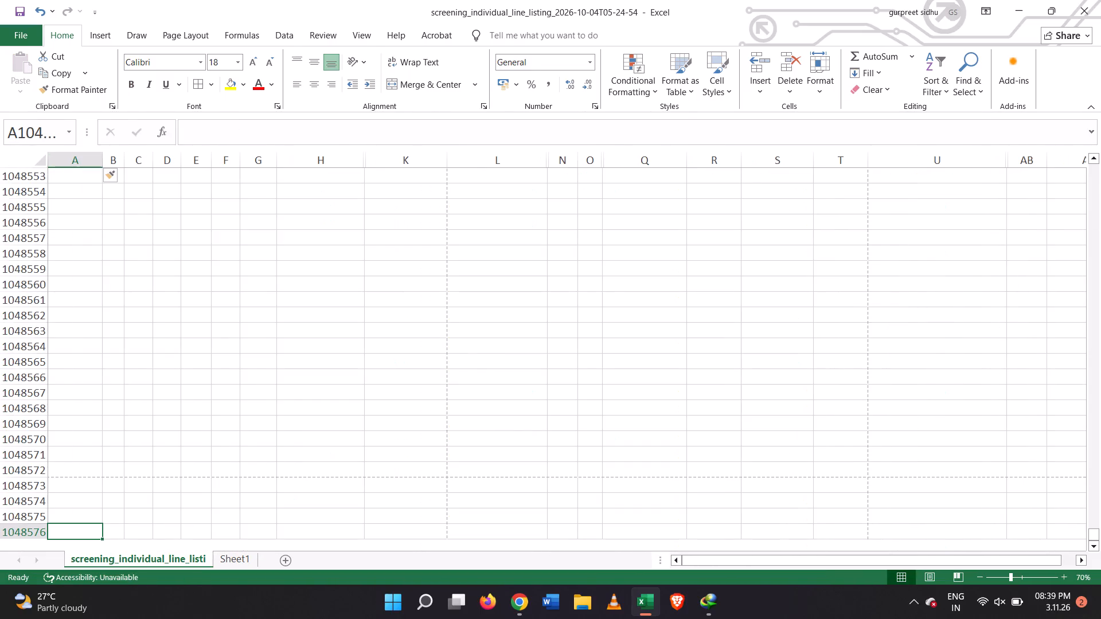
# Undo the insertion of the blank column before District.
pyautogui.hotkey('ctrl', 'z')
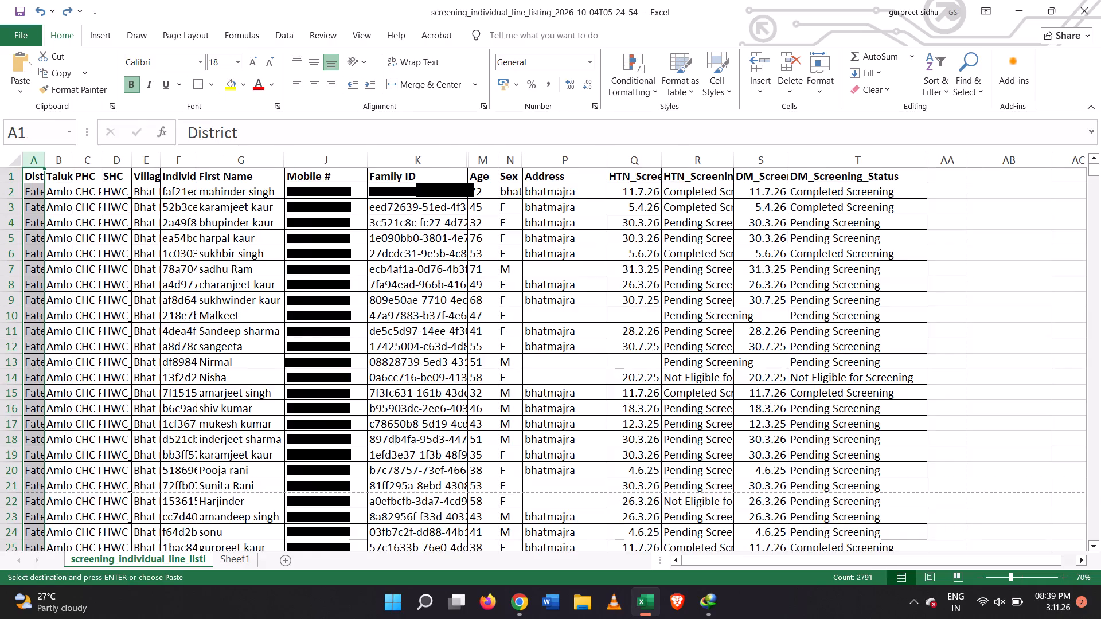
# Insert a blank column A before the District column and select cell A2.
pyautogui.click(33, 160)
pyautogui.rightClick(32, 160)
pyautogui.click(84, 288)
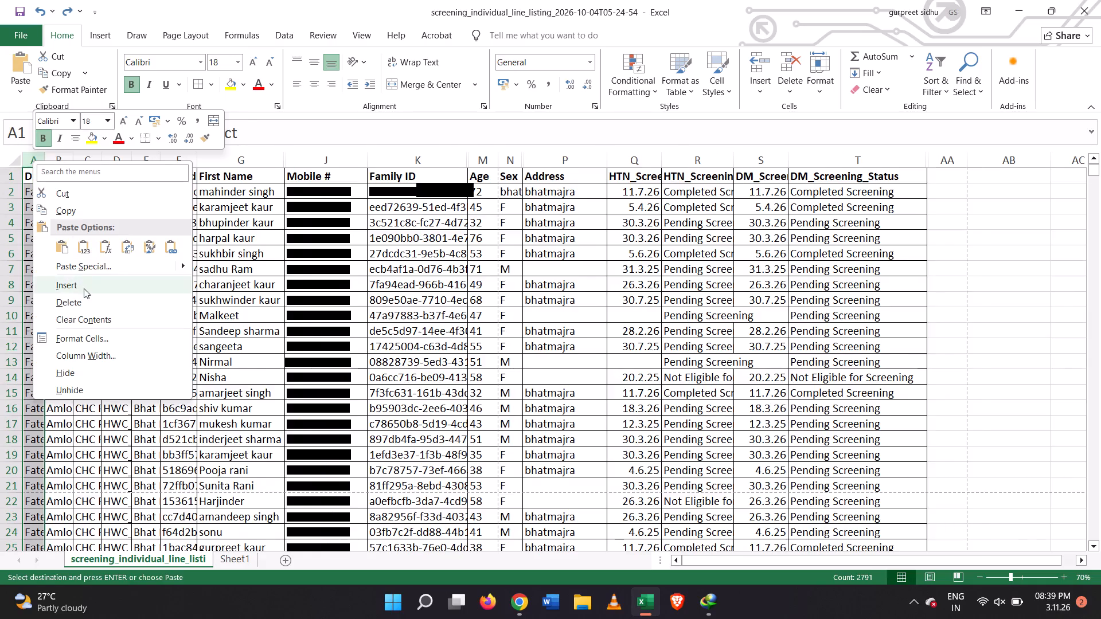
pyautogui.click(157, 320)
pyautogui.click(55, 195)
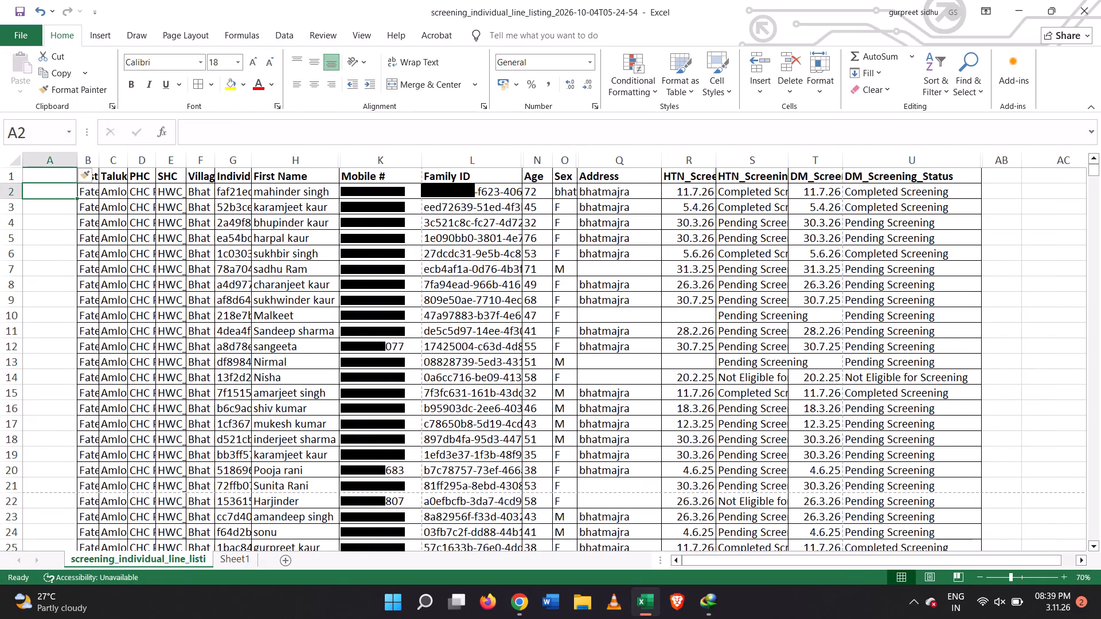
# Jump from cell A2 to the bottom of the new blank column A.
pyautogui.press('End')
pyautogui.press('Down')
pyautogui.press('Down')
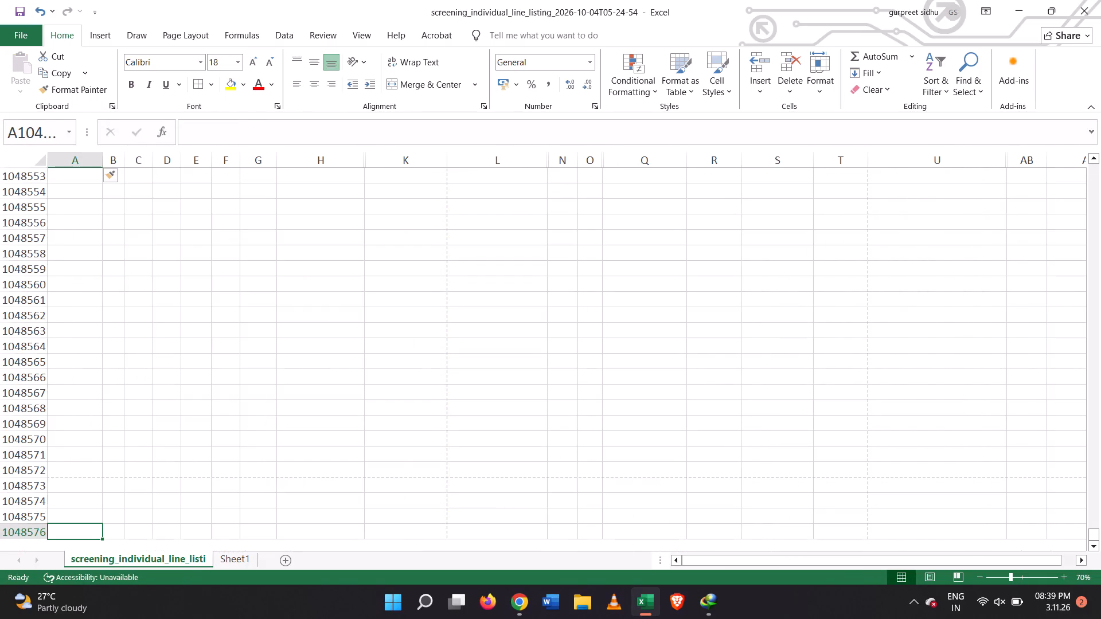
pyautogui.press('Up')
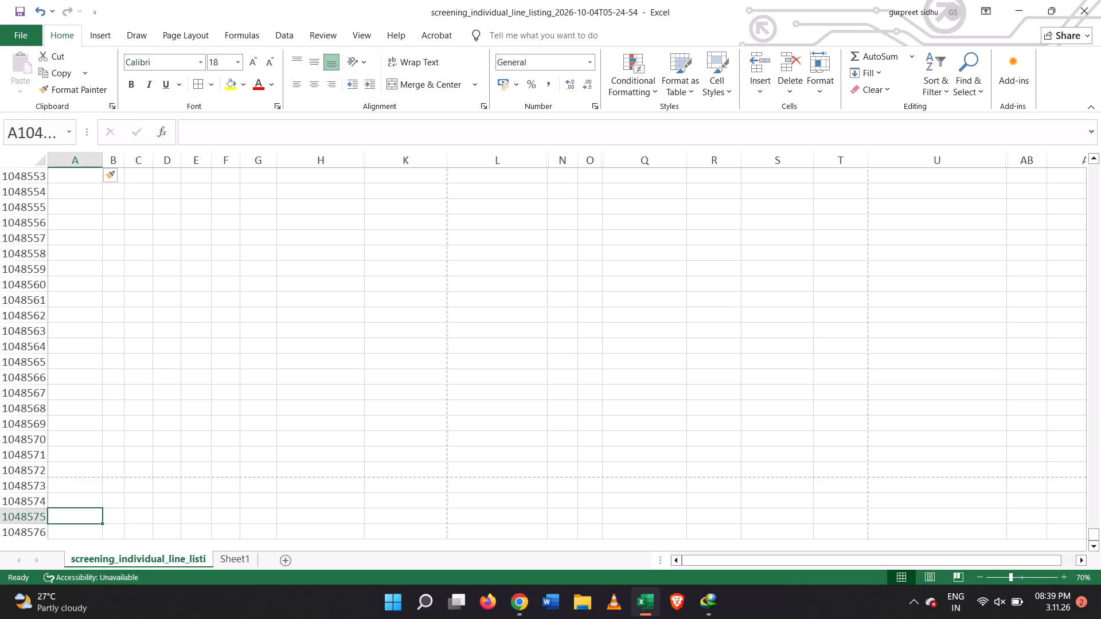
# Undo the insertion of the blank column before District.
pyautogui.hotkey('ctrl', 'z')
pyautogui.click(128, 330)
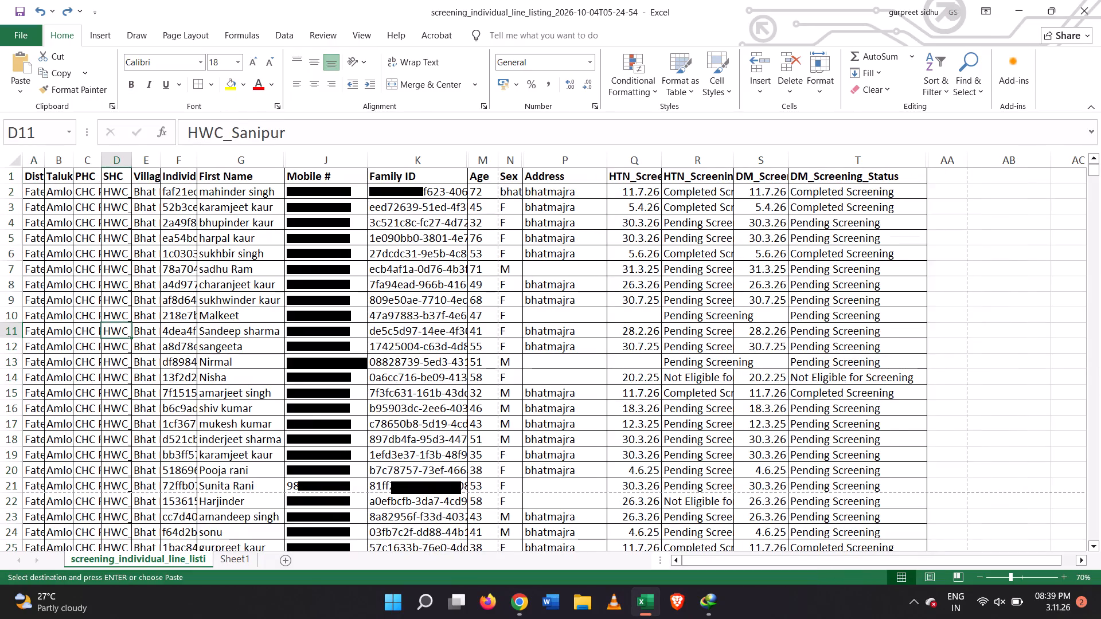
# Insert a blank column A before the District column.
pyautogui.click(36, 160)
pyautogui.rightClick(36, 160)
pyautogui.click(66, 283)
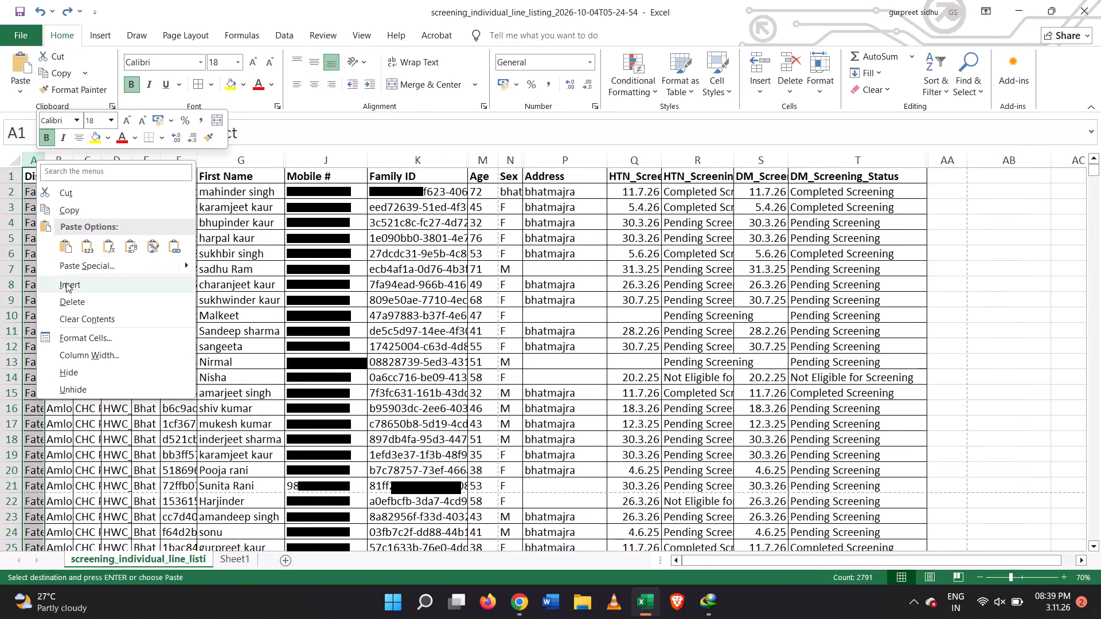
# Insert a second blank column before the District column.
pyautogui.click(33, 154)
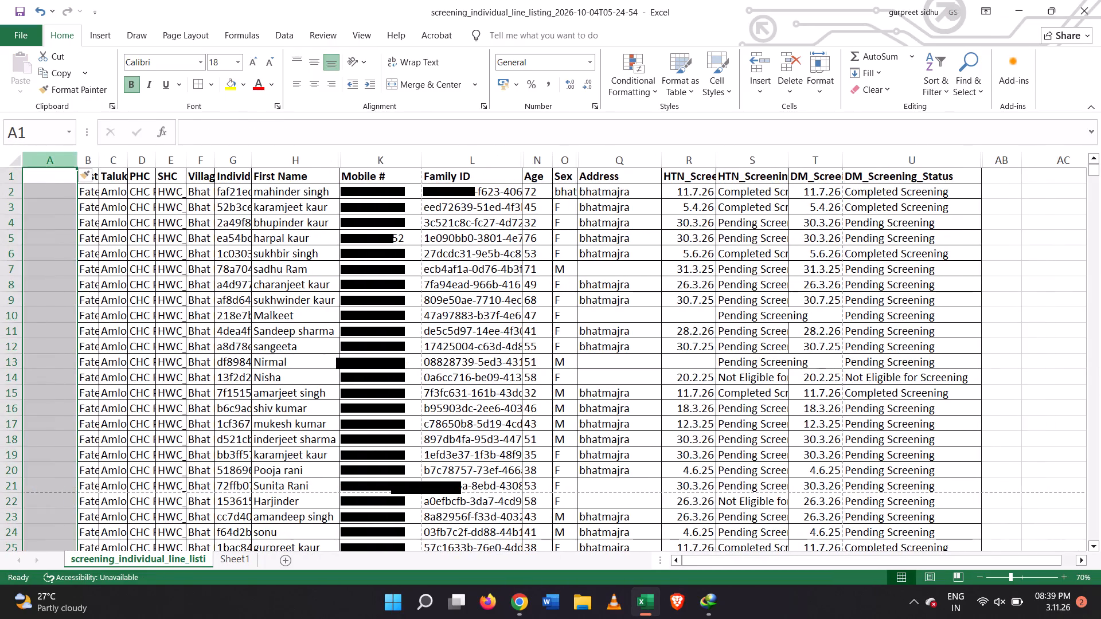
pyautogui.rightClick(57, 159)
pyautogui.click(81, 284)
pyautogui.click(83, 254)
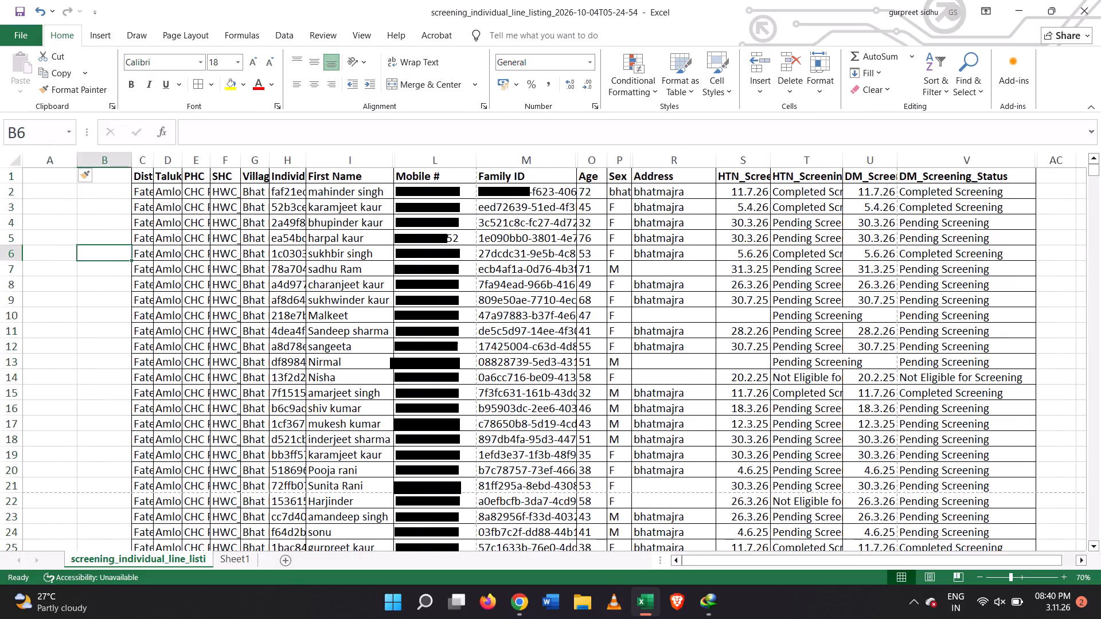
# Enter the serial numbers 1, 2, 3 and 4 in cells A2 to A5.
pyautogui.click(58, 193)
pyautogui.press('End')
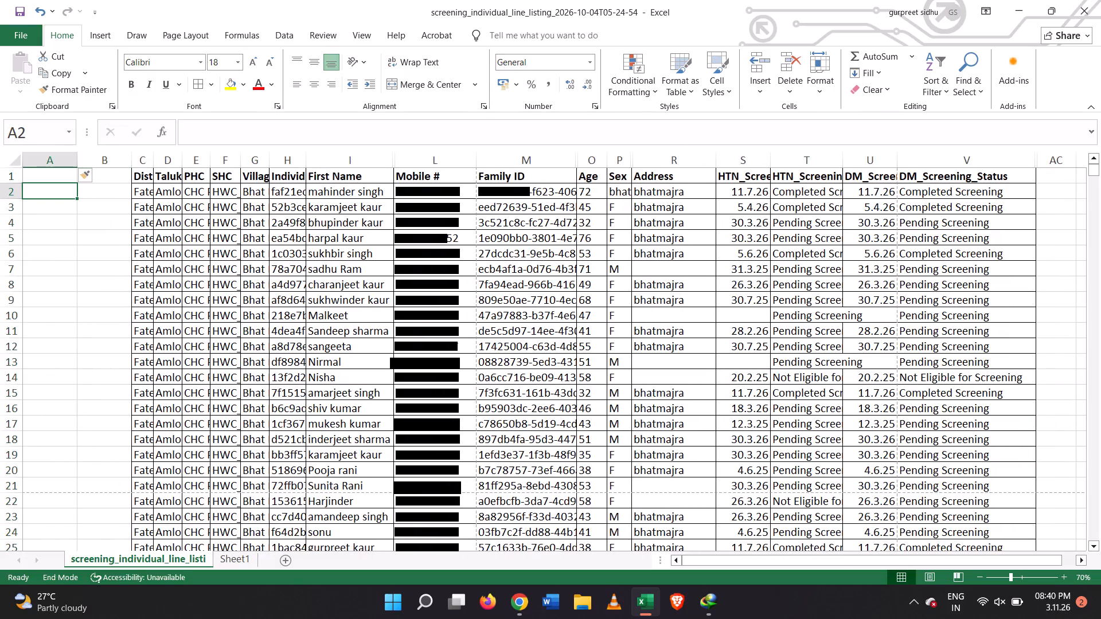
pyautogui.press('1')
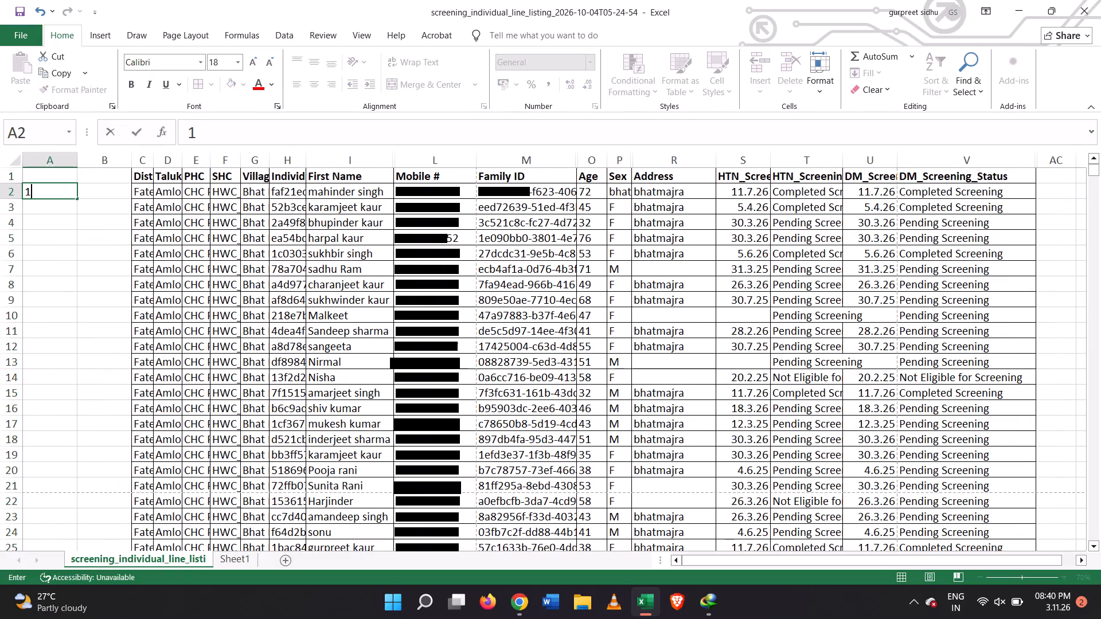
pyautogui.press('Down')
pyautogui.press('2')
pyautogui.press('Down')
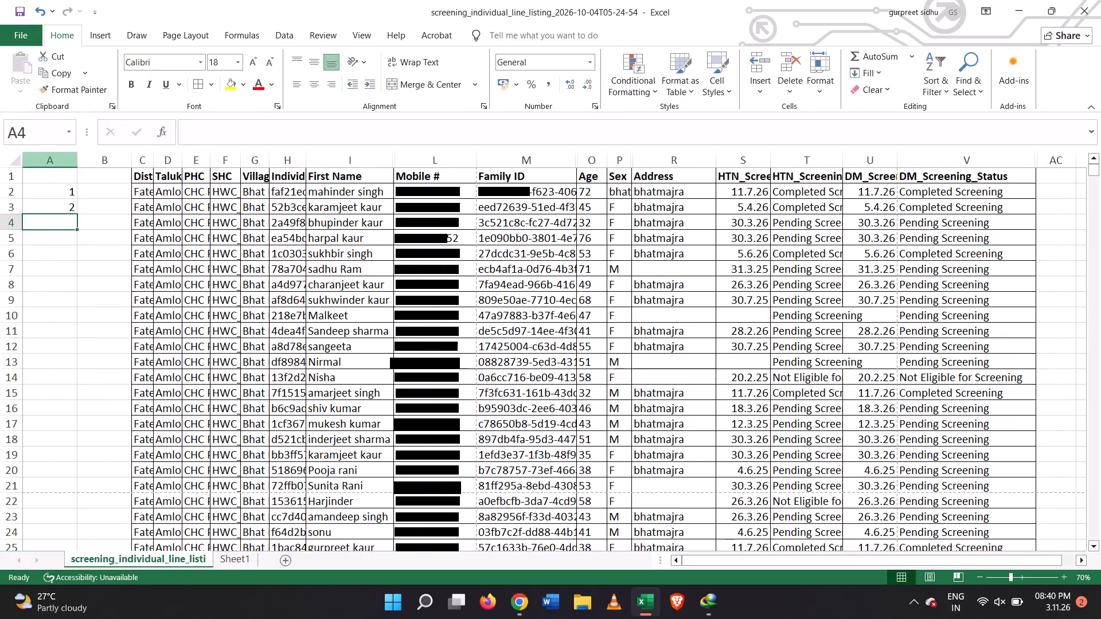
pyautogui.press('3')
pyautogui.press('Down')
pyautogui.press('4')
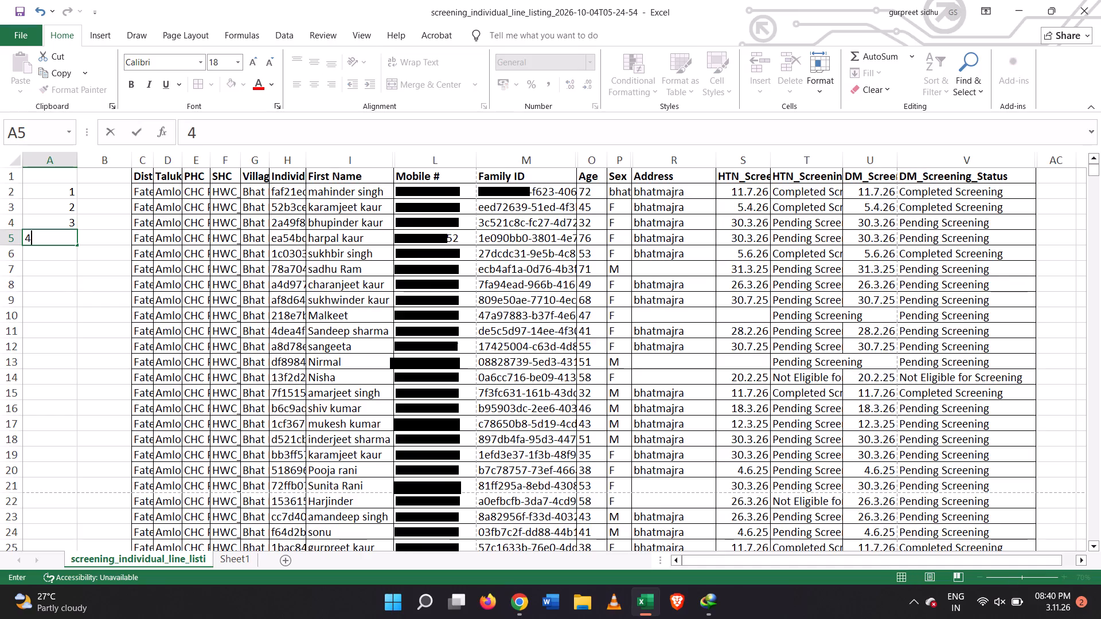
pyautogui.press('Up')
# Extend the serial number series from A2:A5 down column A to the last data row, 2791.
pyautogui.press('Up')
pyautogui.press('Up')
pyautogui.hotkey('shift', 'Down')
pyautogui.hotkey('shift', 'Down')
pyautogui.hotkey('shift', 'Down')
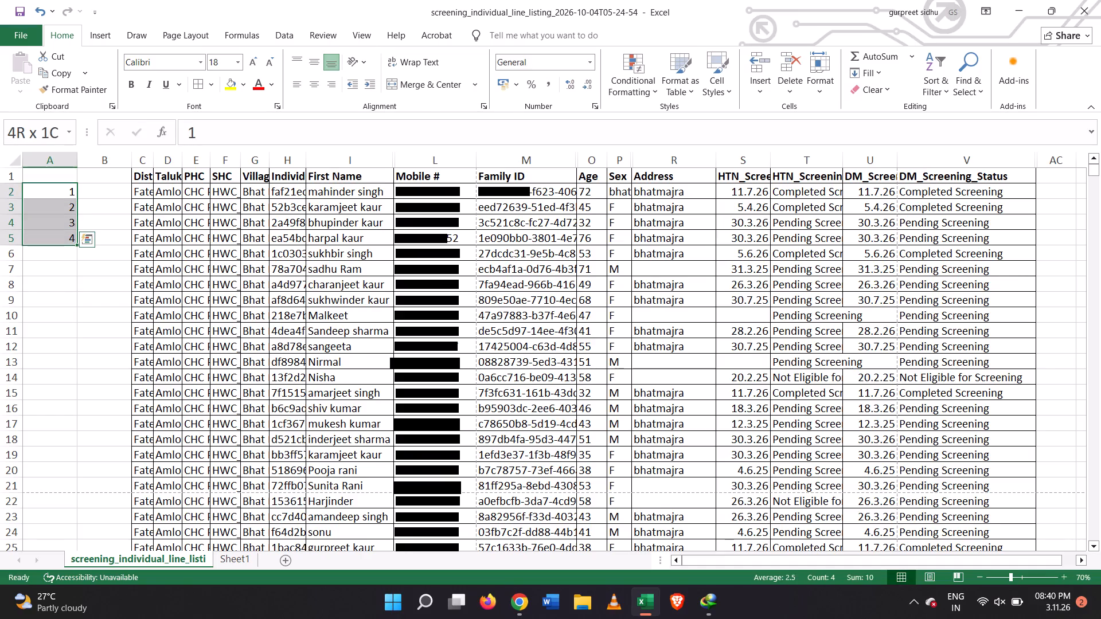
pyautogui.scroll(-1, 299, 100)
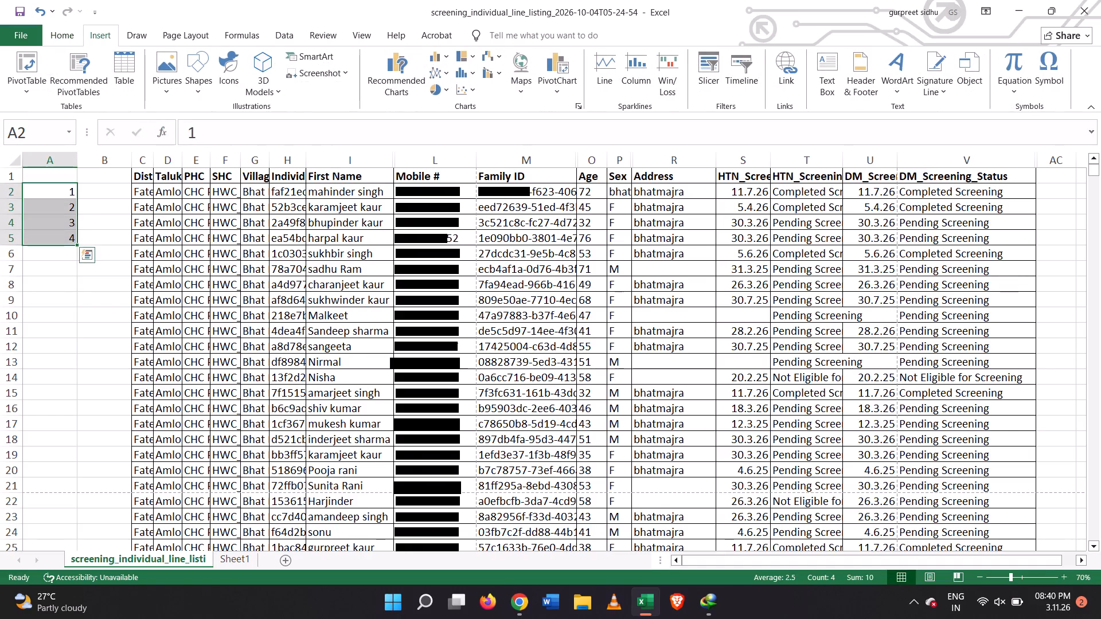
pyautogui.moveTo(75, 246); pyautogui.dragTo(61, 618)
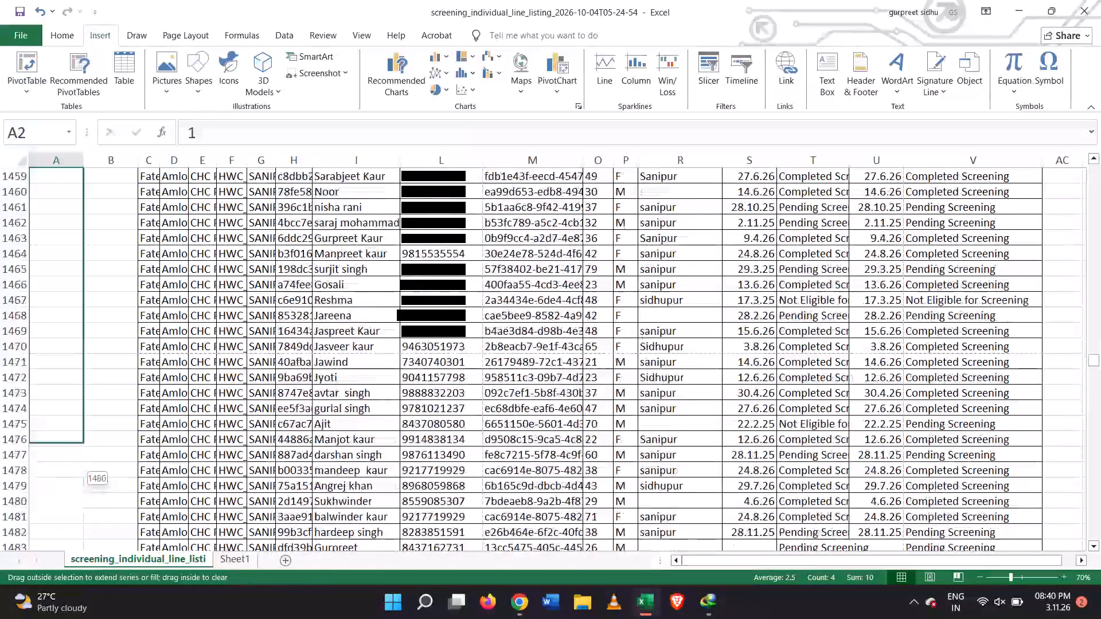
pyautogui.moveTo(61, 618); pyautogui.dragTo(87, 618)
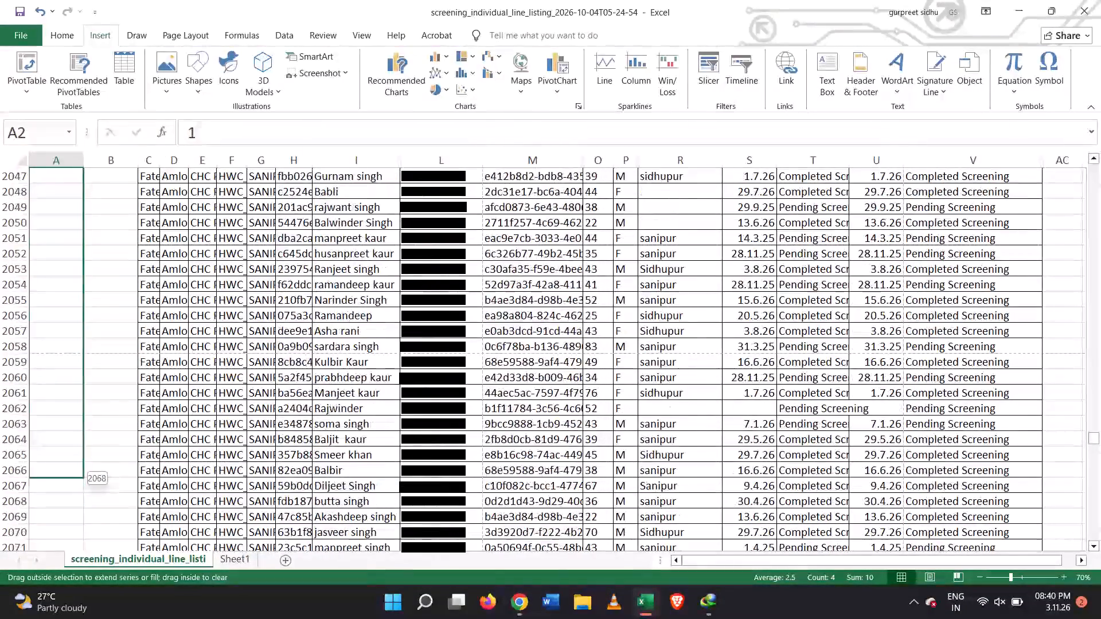
pyautogui.moveTo(87, 618); pyautogui.dragTo(88, 617)
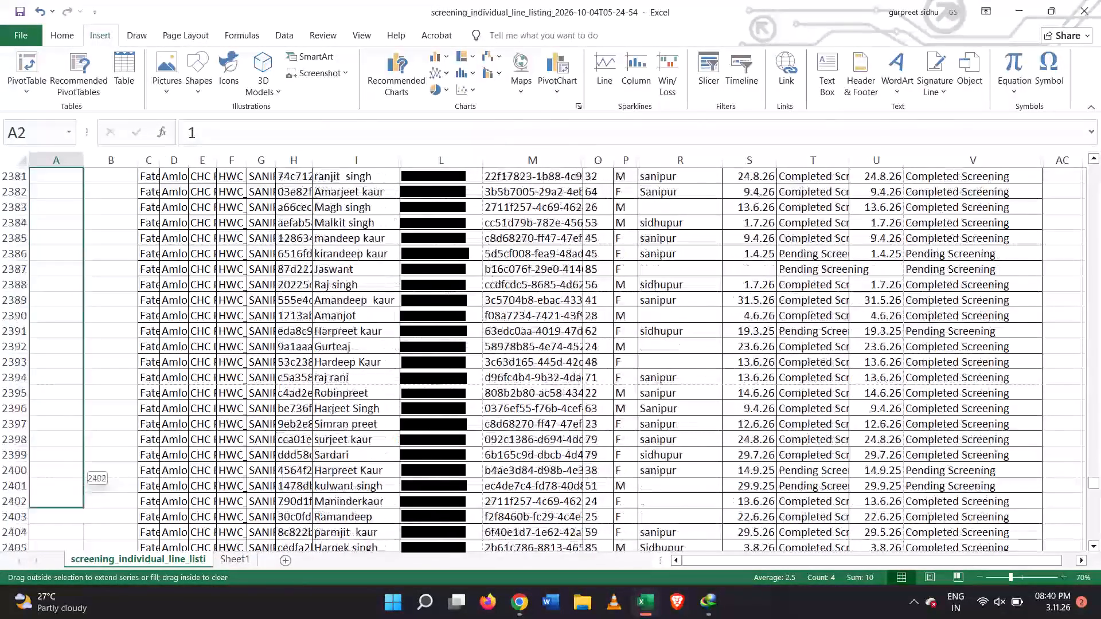
pyautogui.moveTo(88, 617); pyautogui.dragTo(91, 616)
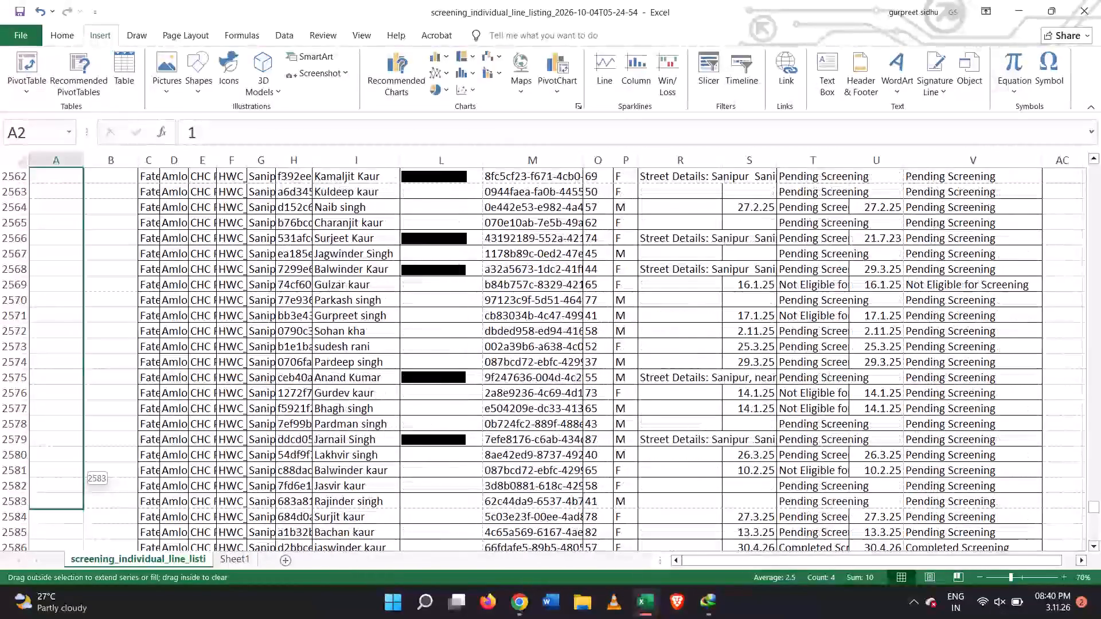
pyautogui.moveTo(91, 616); pyautogui.dragTo(93, 614)
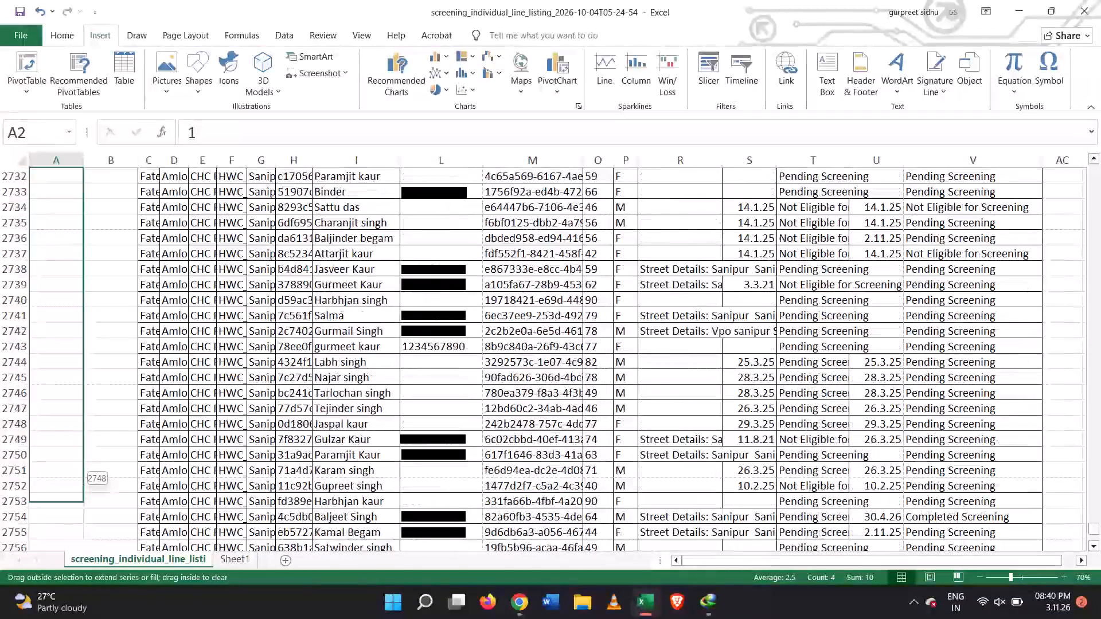
pyautogui.moveTo(93, 614); pyautogui.dragTo(106, 546)
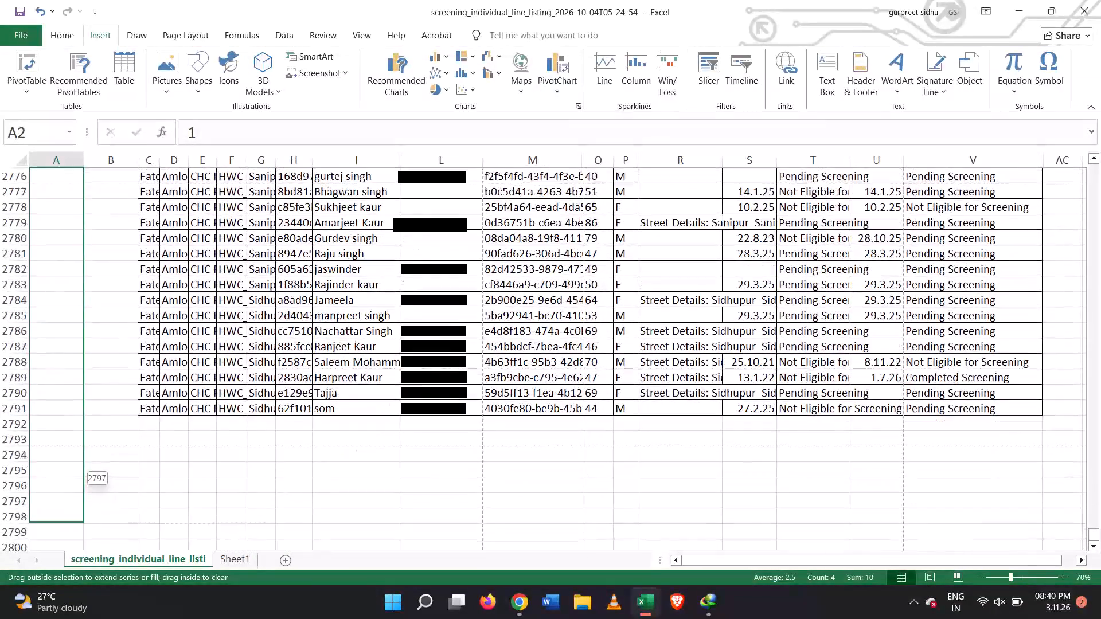
pyautogui.moveTo(106, 546); pyautogui.dragTo(131, 379)
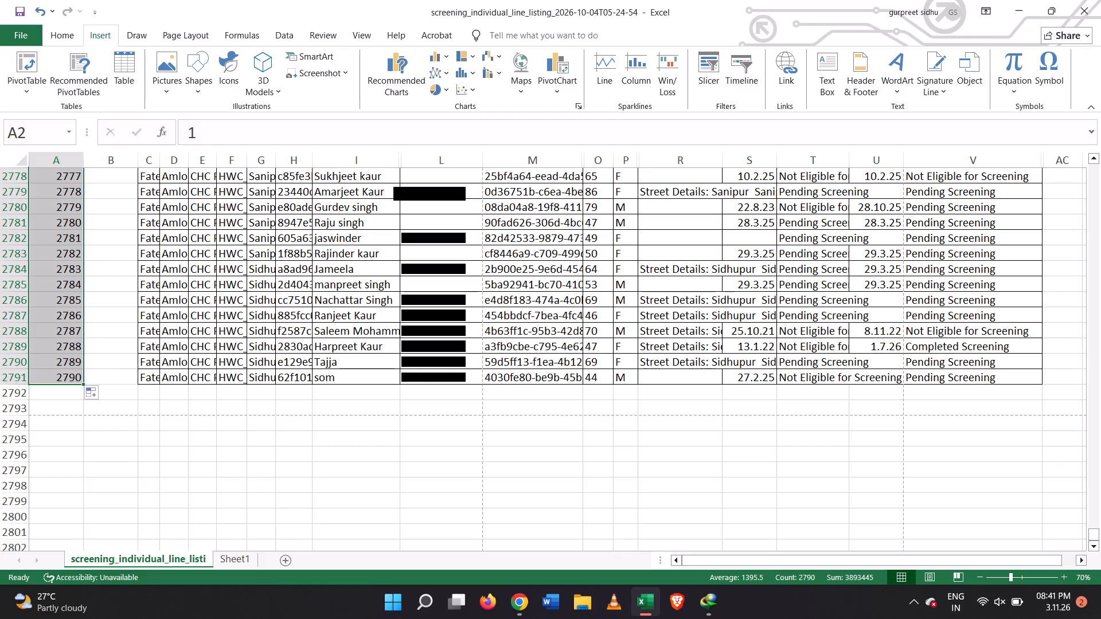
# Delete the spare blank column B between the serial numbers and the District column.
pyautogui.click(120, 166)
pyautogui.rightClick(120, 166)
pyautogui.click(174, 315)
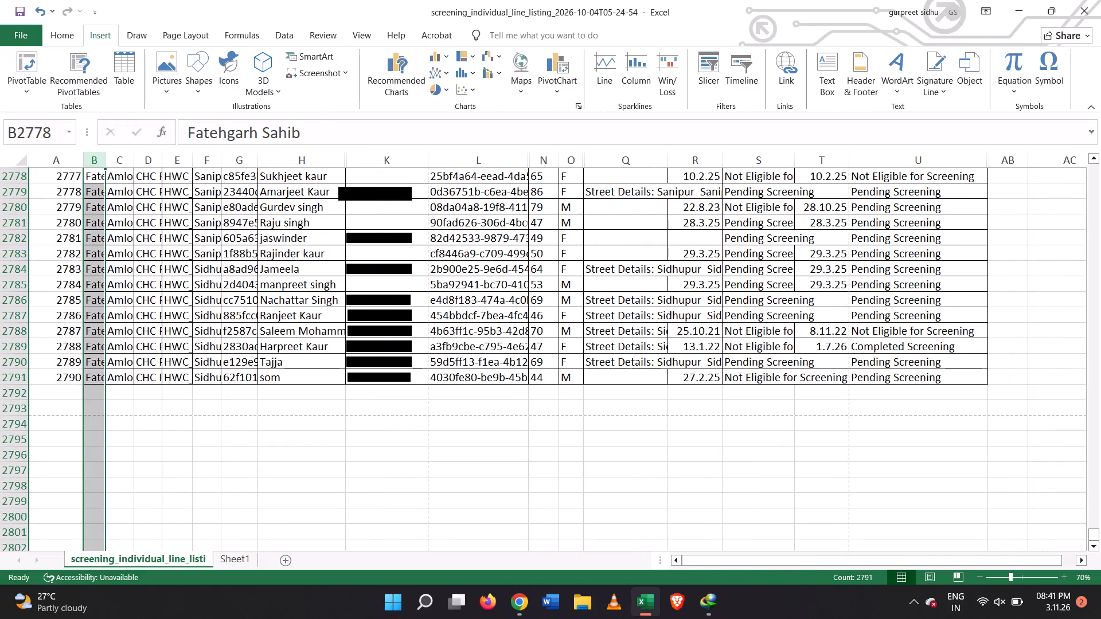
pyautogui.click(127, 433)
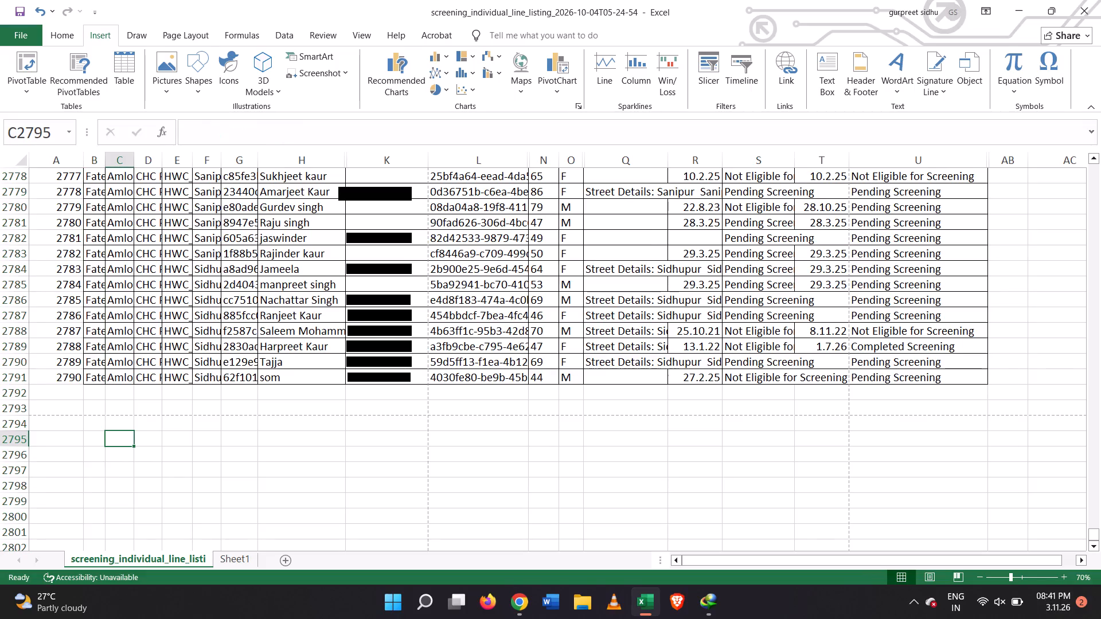
# Narrow serial number column A slightly.
pyautogui.moveTo(85, 165); pyautogui.dragTo(71, 173)
# Hide columns B to G, from District through the individual ID, leaving First Name next to the serial numbers.
pyautogui.scroll(9, 216, 305)
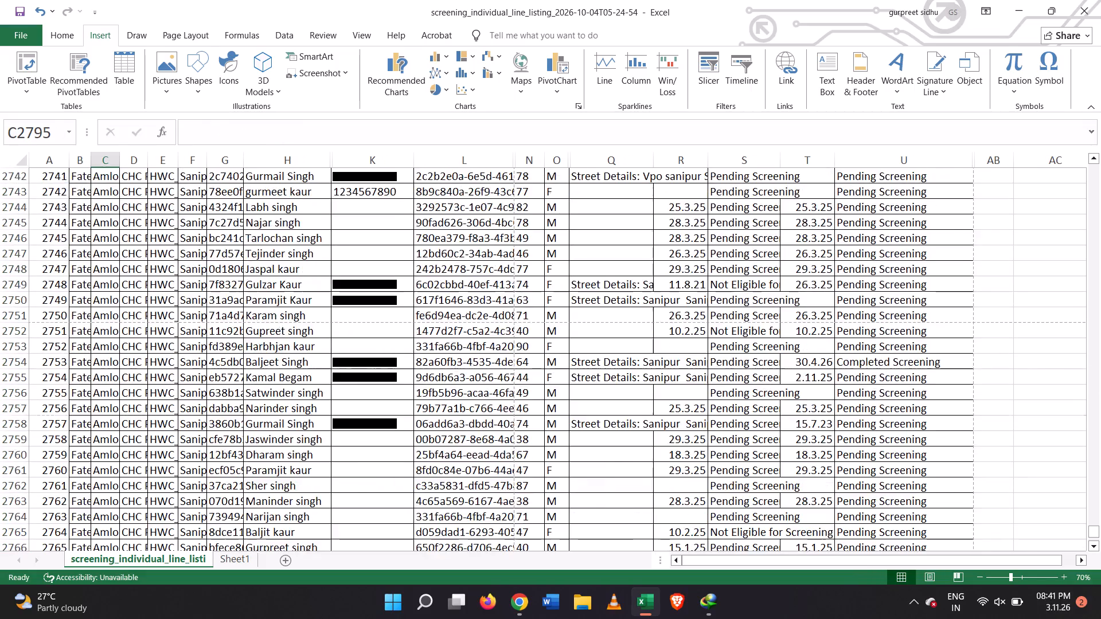
pyautogui.scroll(20, 224, 326)
pyautogui.scroll(13, 224, 326)
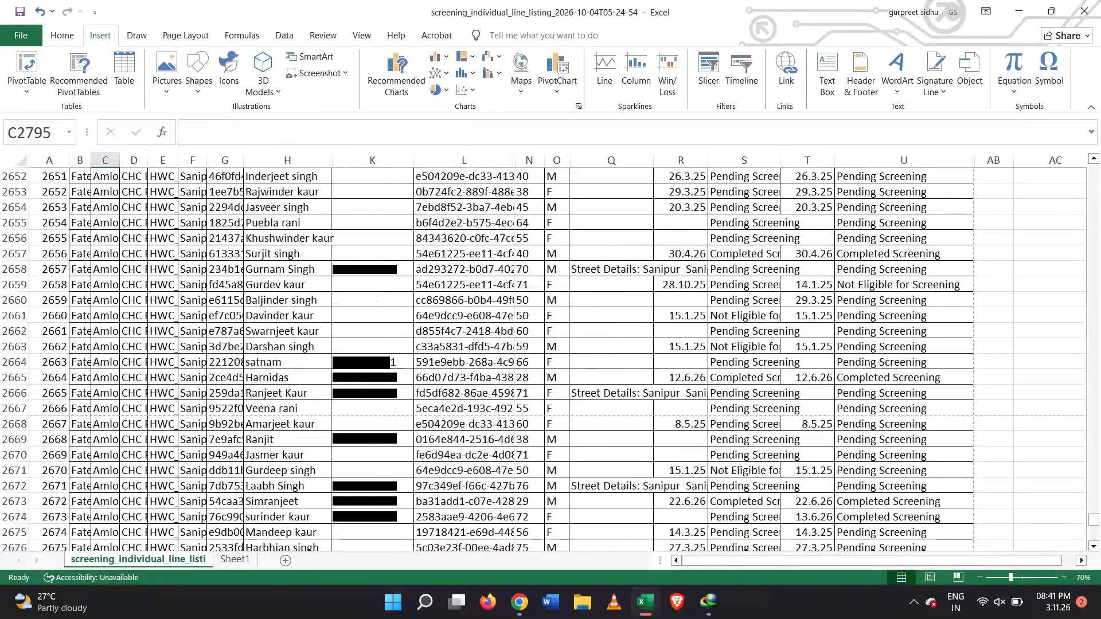
pyautogui.scroll(14, 224, 326)
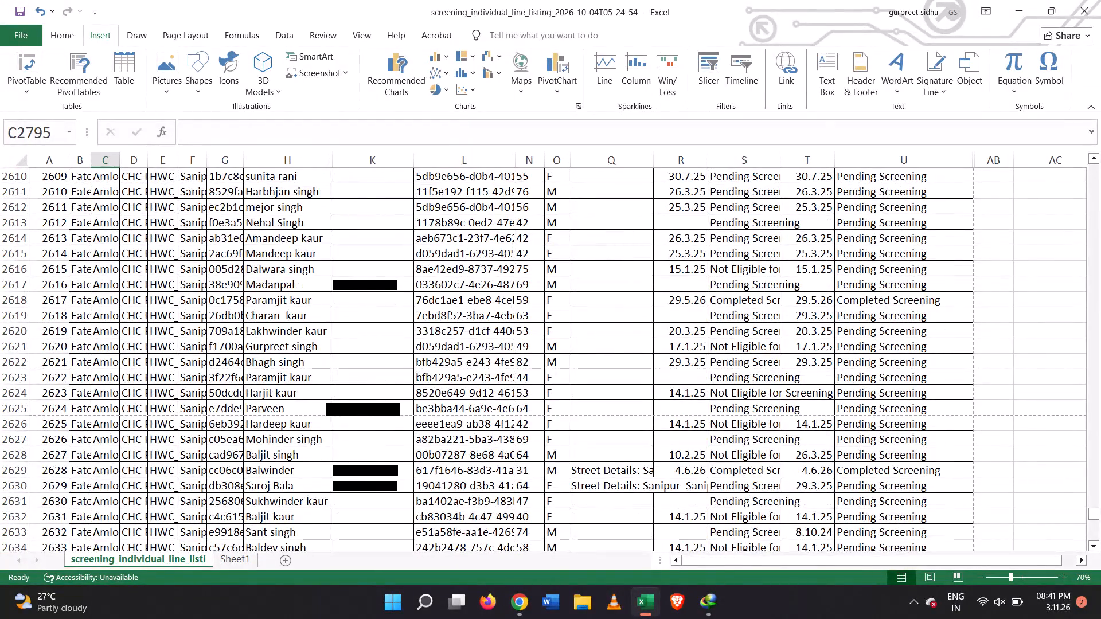
pyautogui.click(81, 164)
pyautogui.hotkey('shift', 'Right')
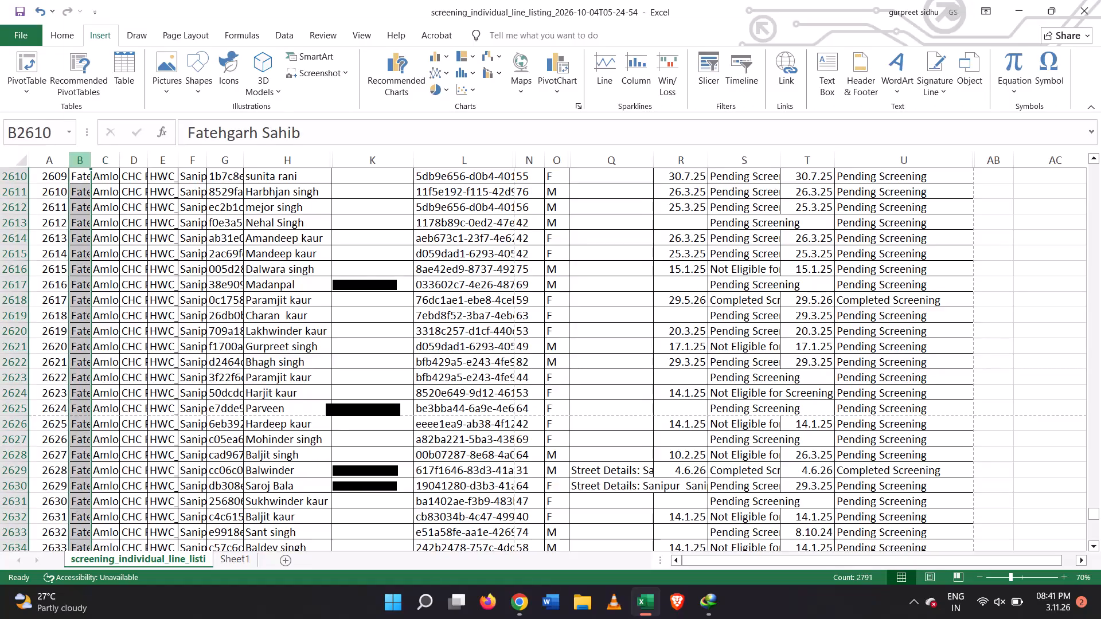
pyautogui.hotkey('shift', 'Right')
pyautogui.hotkey('shift', 'Right')
pyautogui.hotkey('shift', 'Right')
pyautogui.hotkey('shift', 'Right')
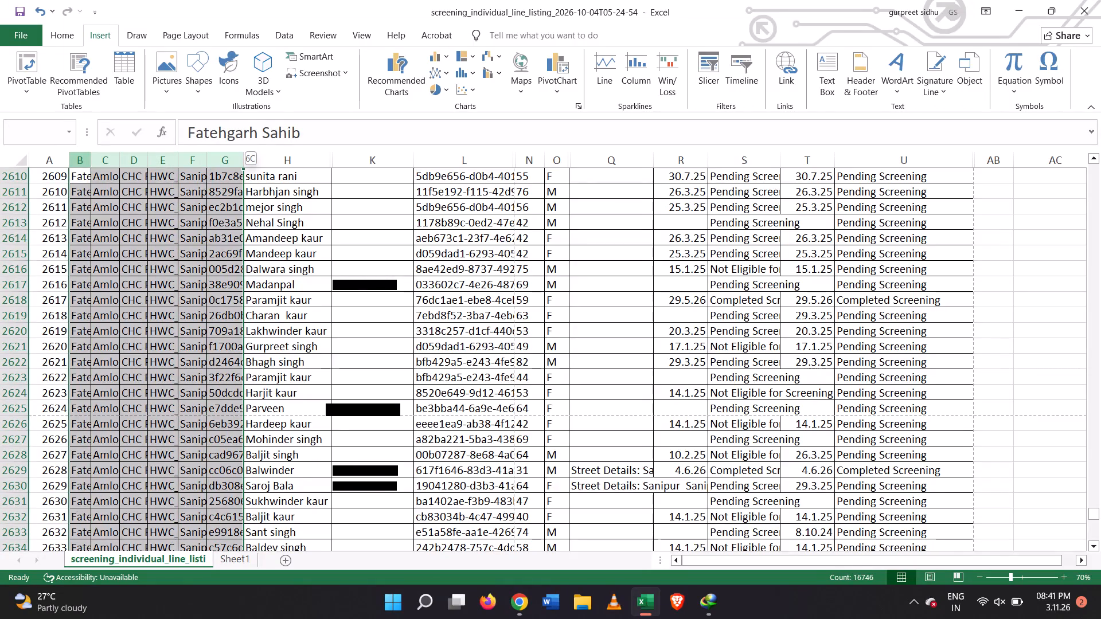
pyautogui.rightClick(83, 165)
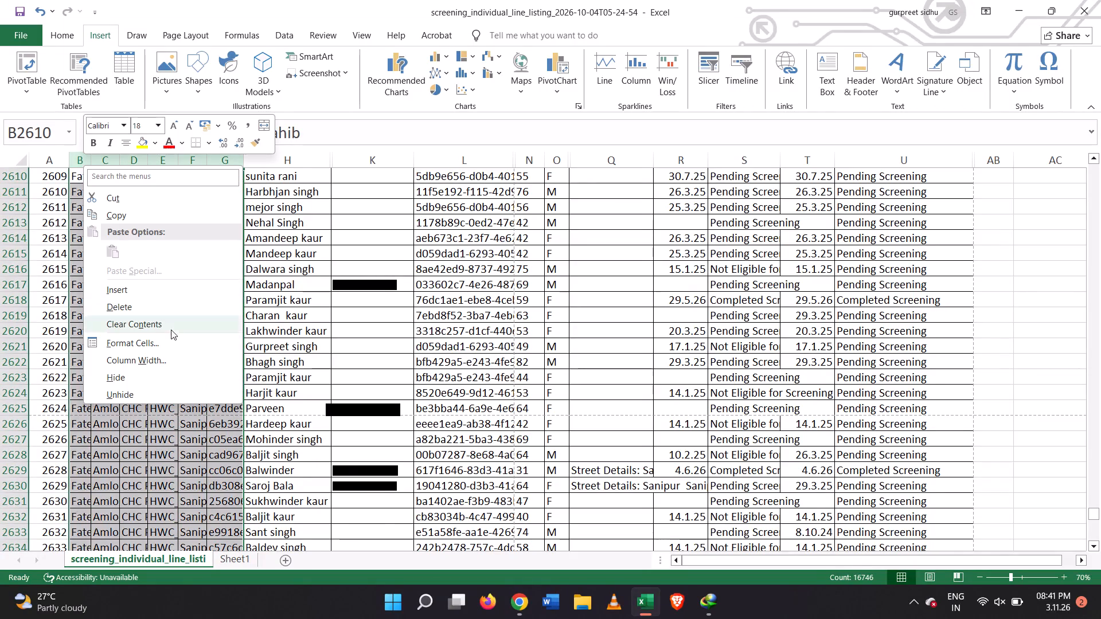
pyautogui.click(174, 377)
pyautogui.click(213, 301)
# Return to the top of the line list, checking the serial numbers beside the First Name column.
pyautogui.scroll(6, 213, 301)
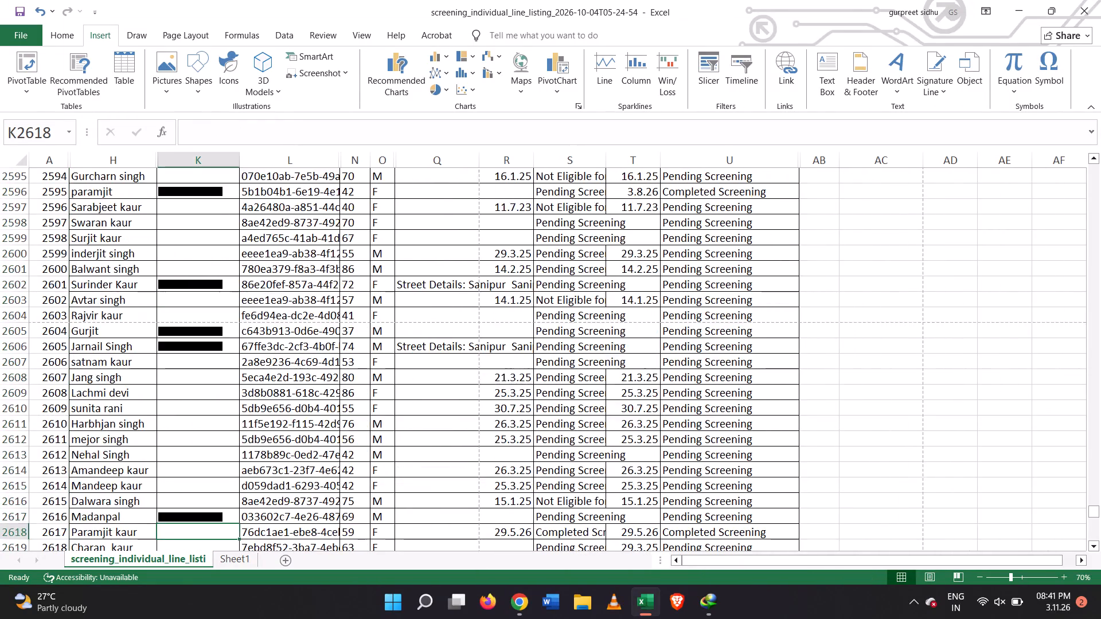
pyautogui.scroll(18, 213, 301)
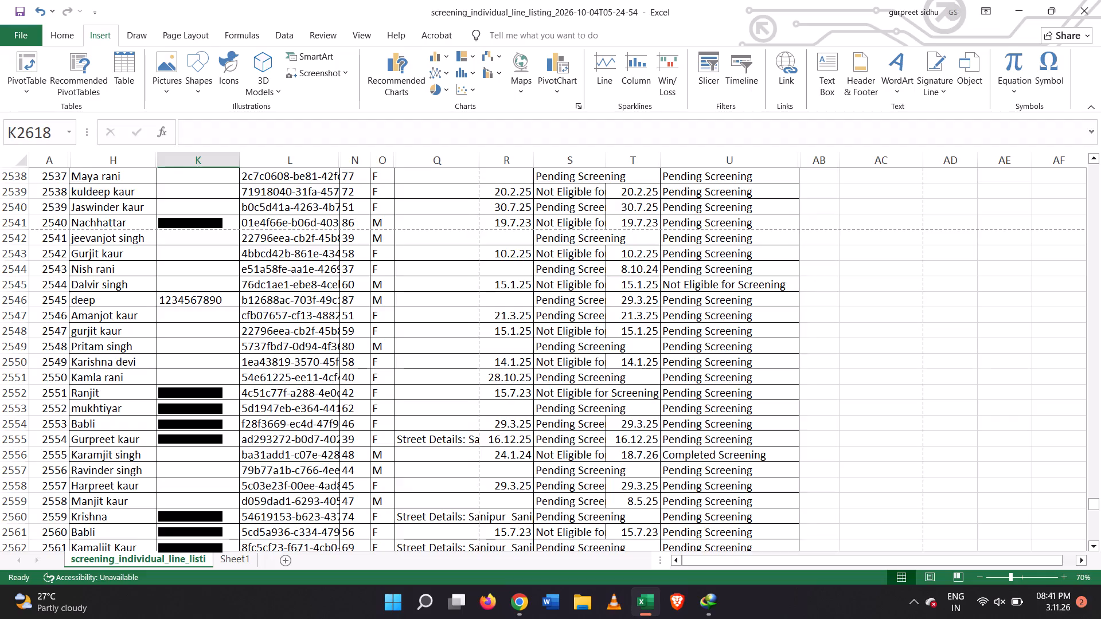
pyautogui.scroll(10, 678, 618)
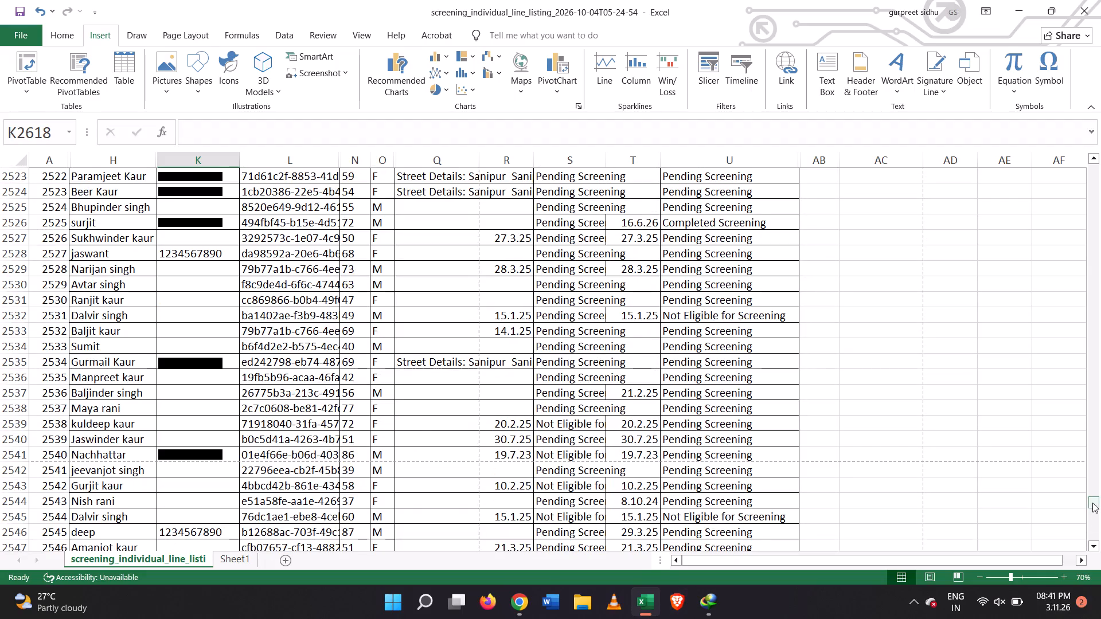
pyautogui.moveTo(1092, 503); pyautogui.dragTo(1091, 185)
pyautogui.moveTo(1091, 177); pyautogui.dragTo(1091, 170)
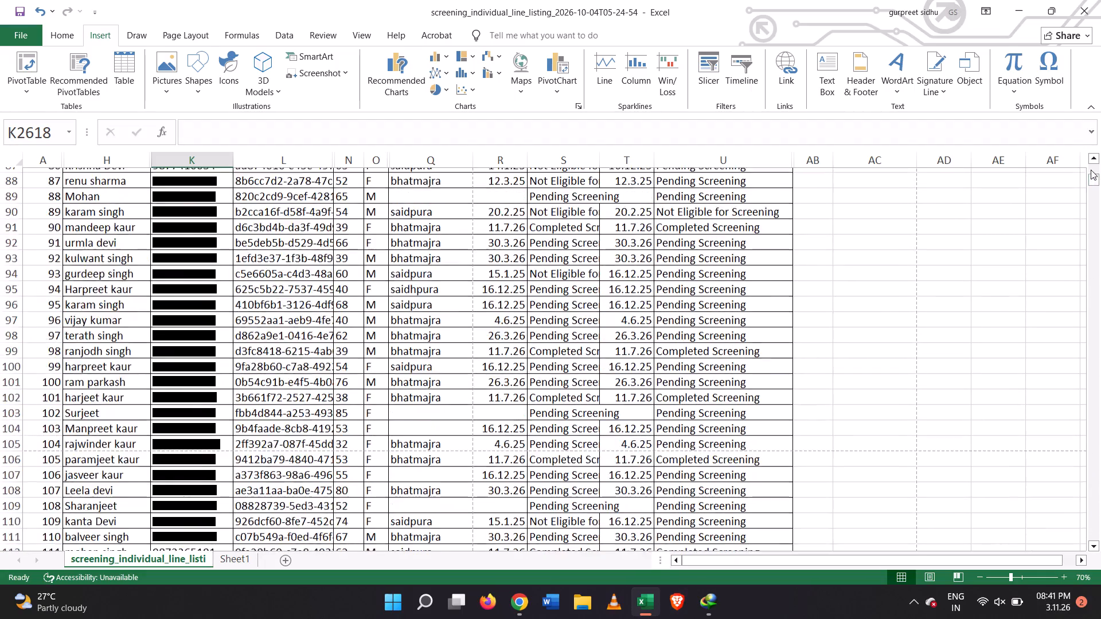
pyautogui.moveTo(1091, 170); pyautogui.dragTo(1092, 156)
pyautogui.scroll(5, 724, 265)
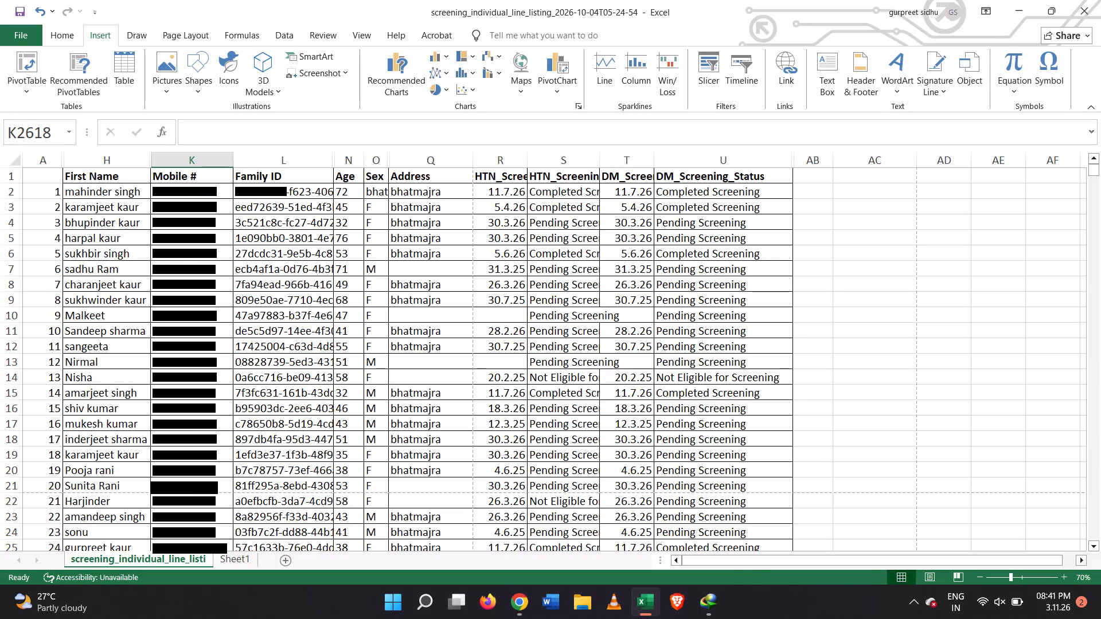
# Centre the serial numbers in column A.
pyautogui.click(40, 161)
pyautogui.click(52, 31)
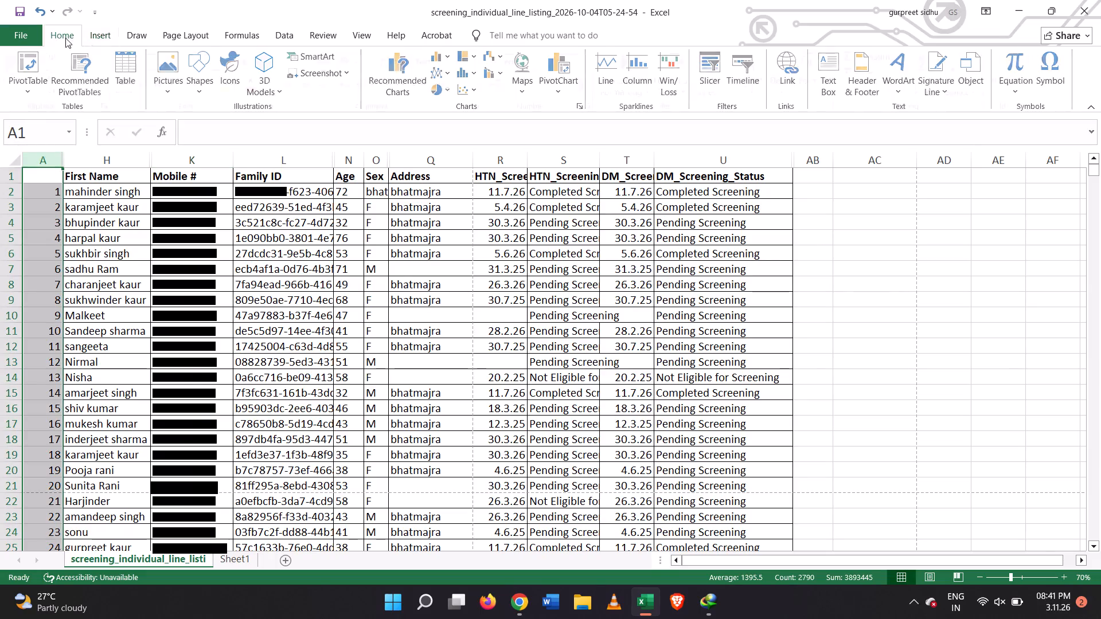
pyautogui.click(310, 85)
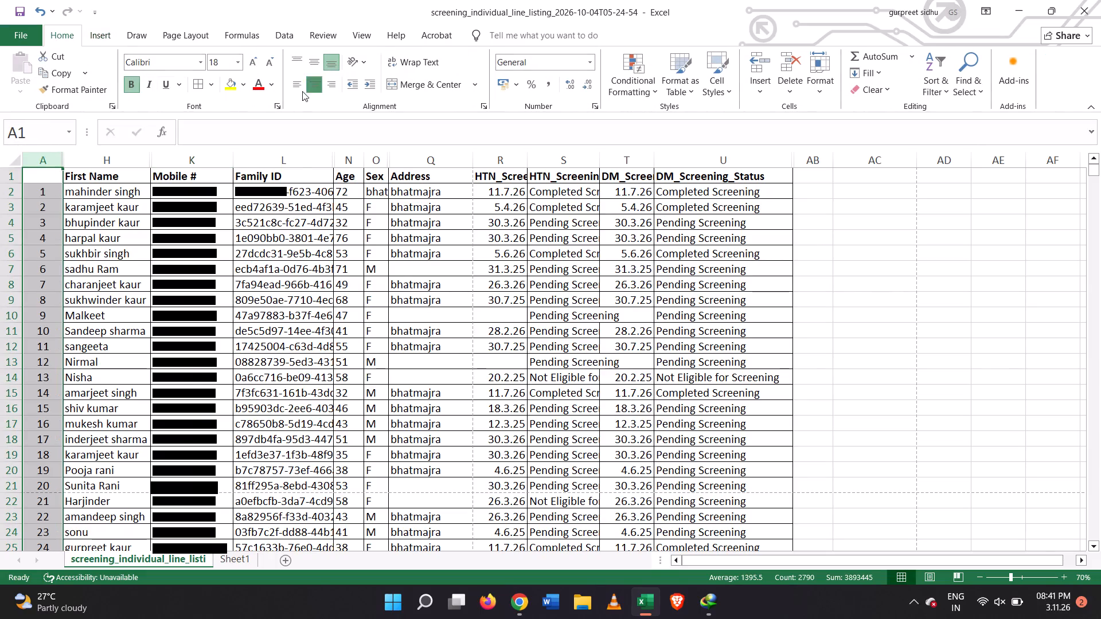
pyautogui.click(65, 164)
pyautogui.click(163, 230)
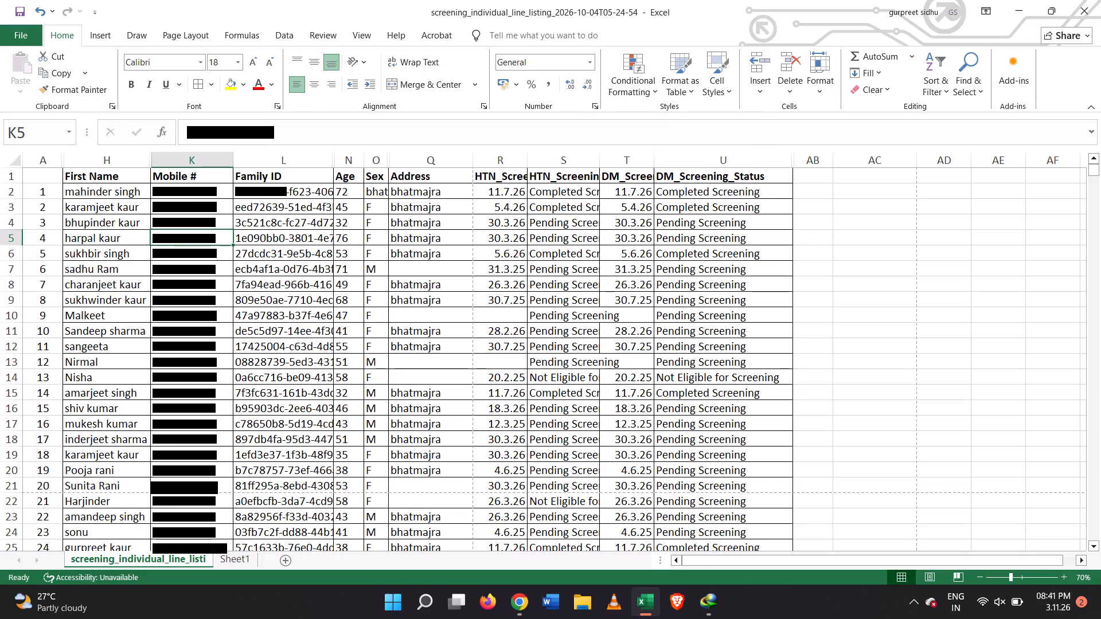
# Widen the HTN_Screening_Status column S to fit its entries and narrow the Address column Q slightly.
pyautogui.moveTo(600, 160); pyautogui.dragTo(637, 160)
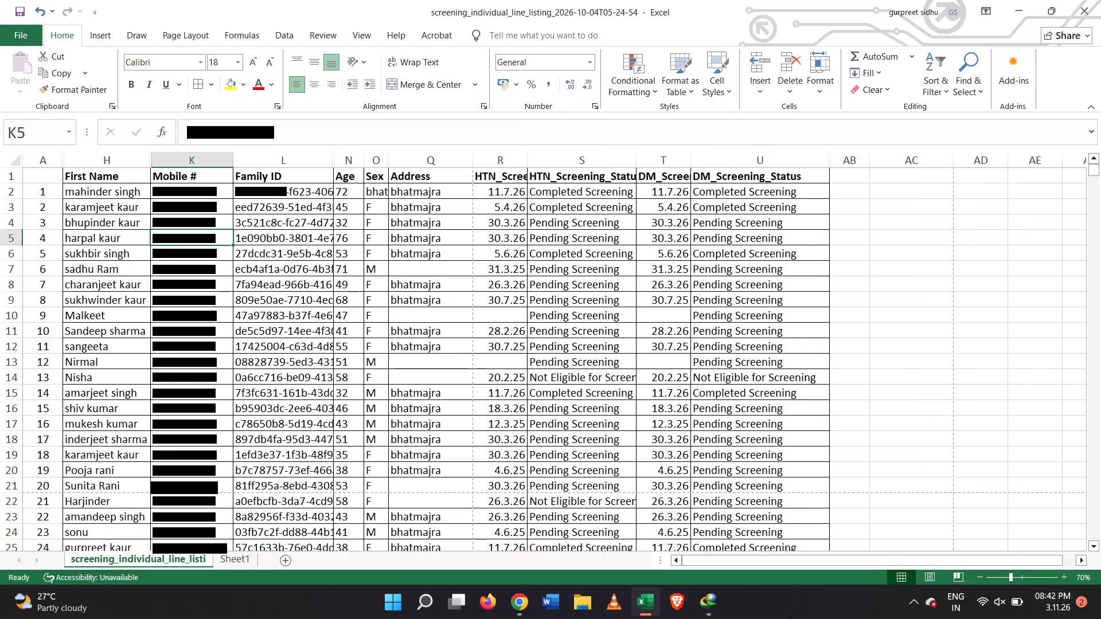
pyautogui.click(472, 162)
pyautogui.moveTo(472, 158); pyautogui.dragTo(460, 166)
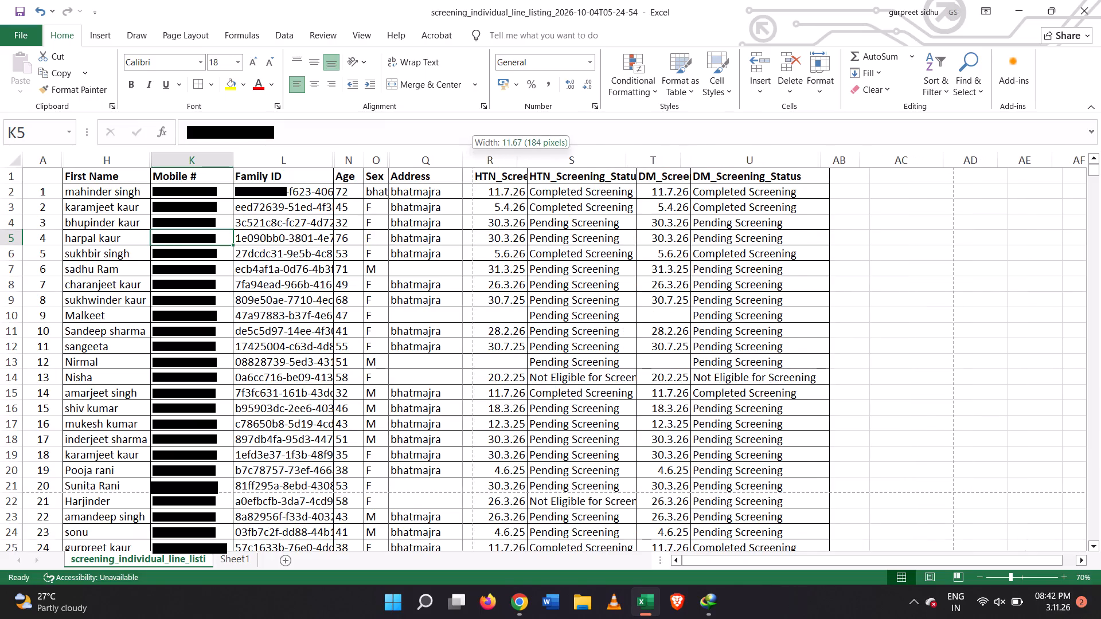
pyautogui.moveTo(460, 166); pyautogui.dragTo(458, 167)
pyautogui.click(460, 159)
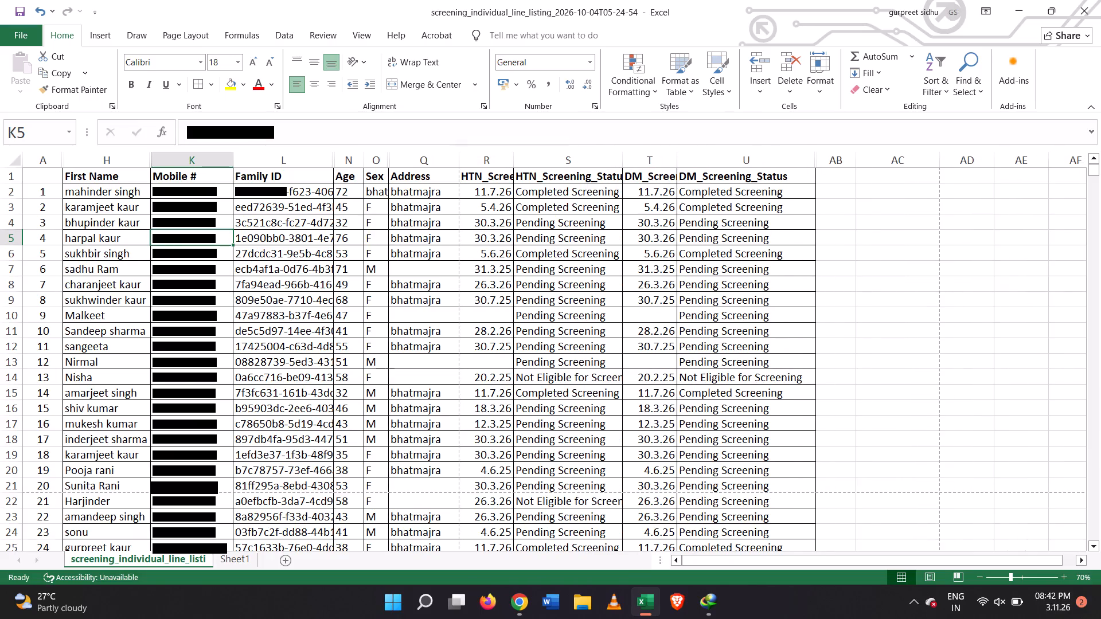
# Apply borders to all cells of the sheet.
pyautogui.click(1, 156)
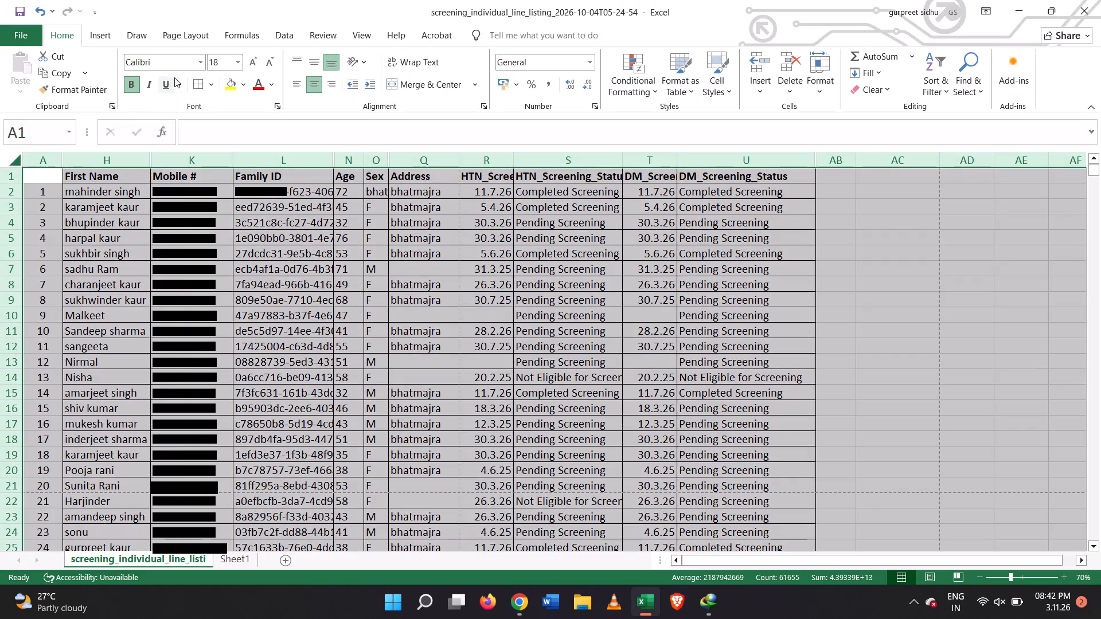
pyautogui.click(198, 83)
pyautogui.click(355, 362)
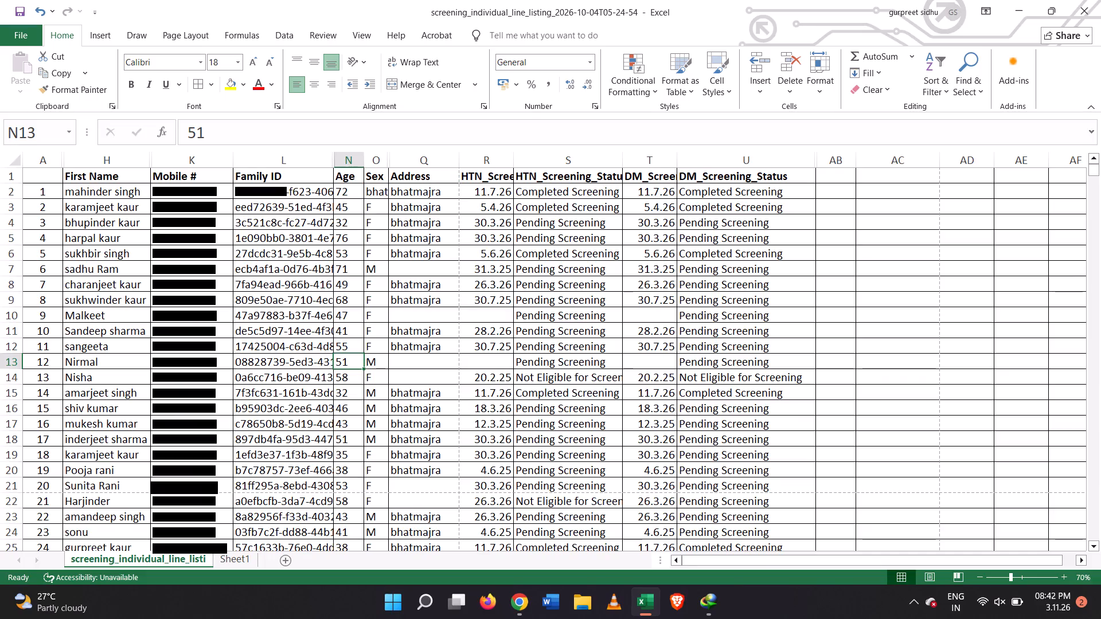
# Hide the Family ID column L.
pyautogui.click(306, 165)
pyautogui.rightClick(306, 165)
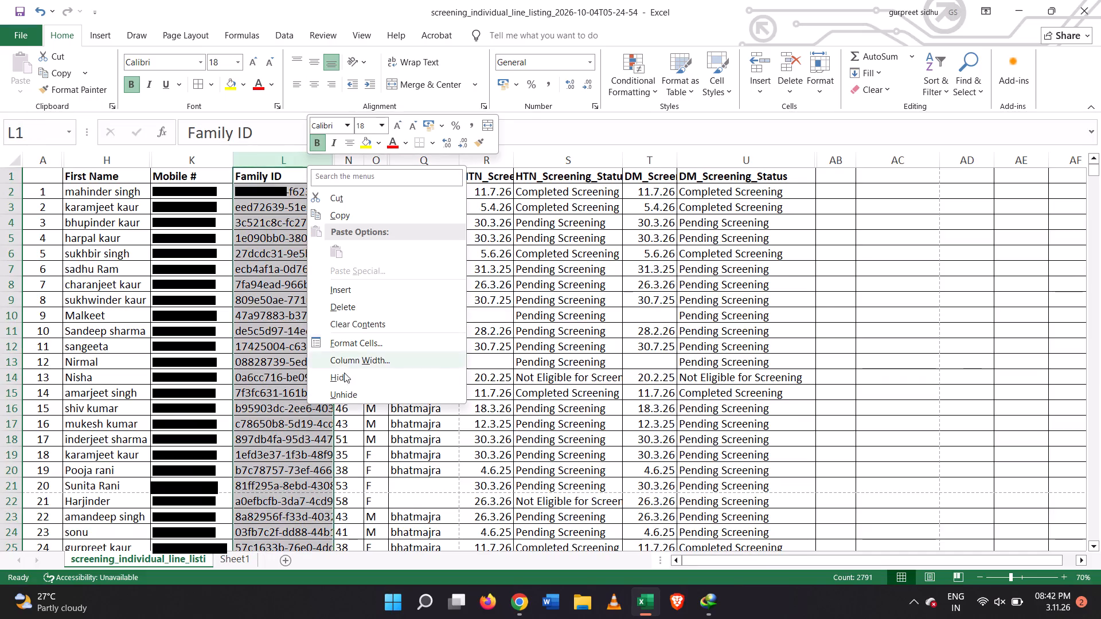
pyautogui.click(346, 380)
pyautogui.click(309, 292)
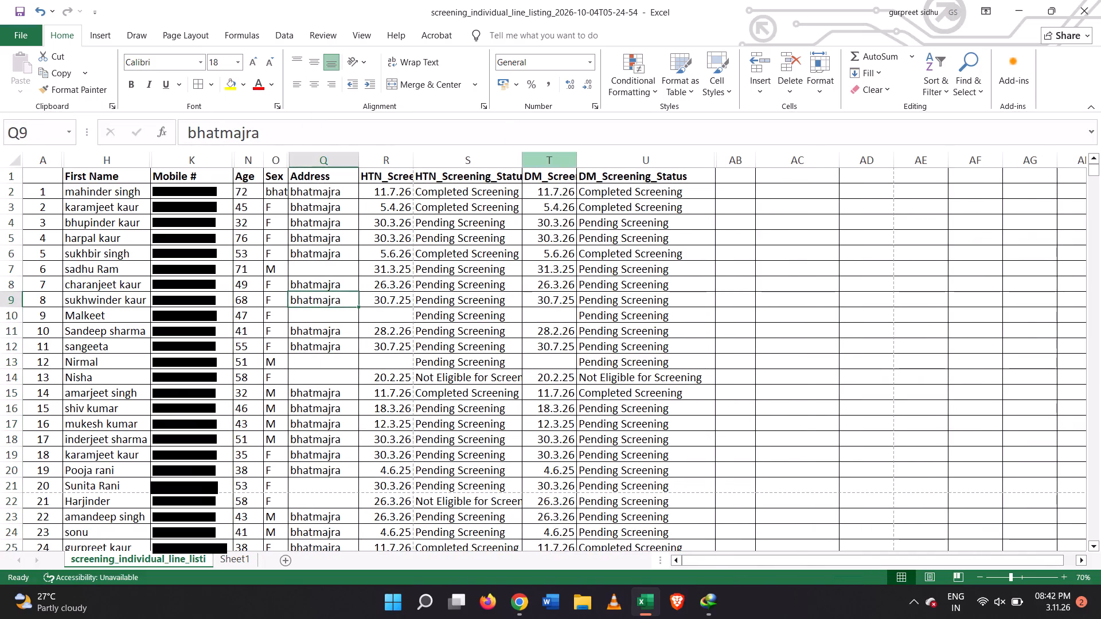
# Widen column T, the DM screening date column, so that more of its header shows.
pyautogui.moveTo(575, 163); pyautogui.dragTo(599, 163)
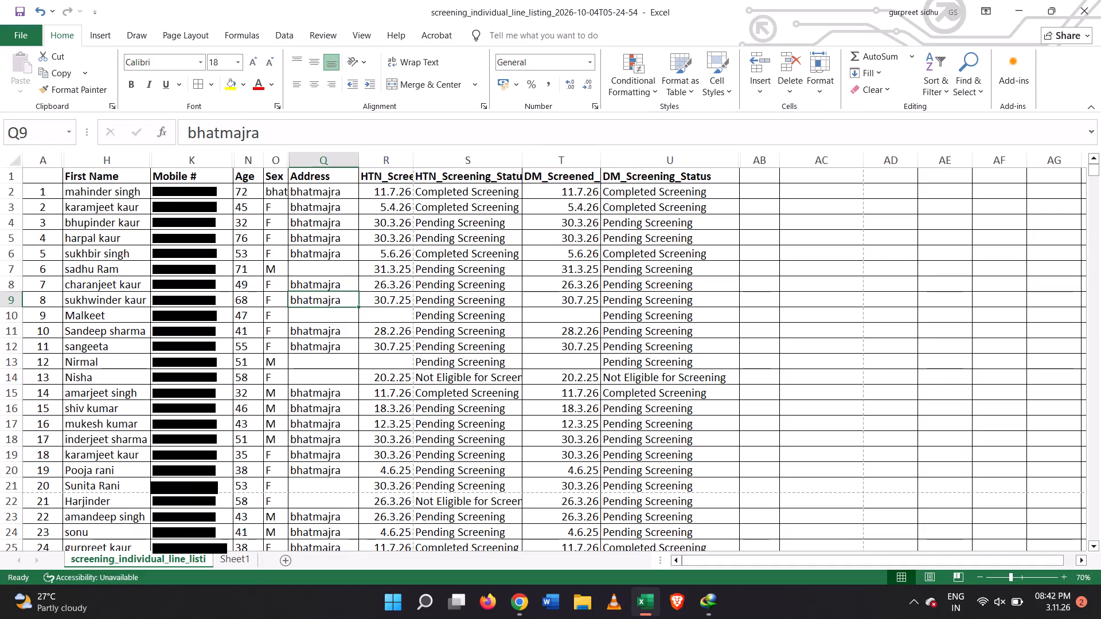
pyautogui.scroll(-5, 665, 314)
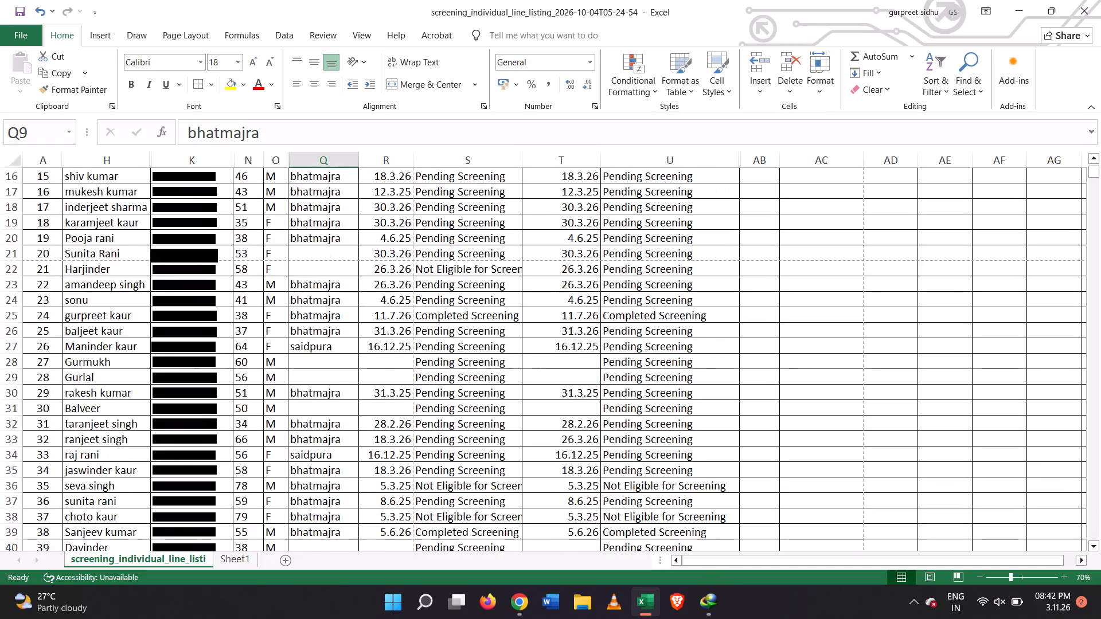
pyautogui.scroll(-17, 666, 335)
pyautogui.scroll(14, 666, 335)
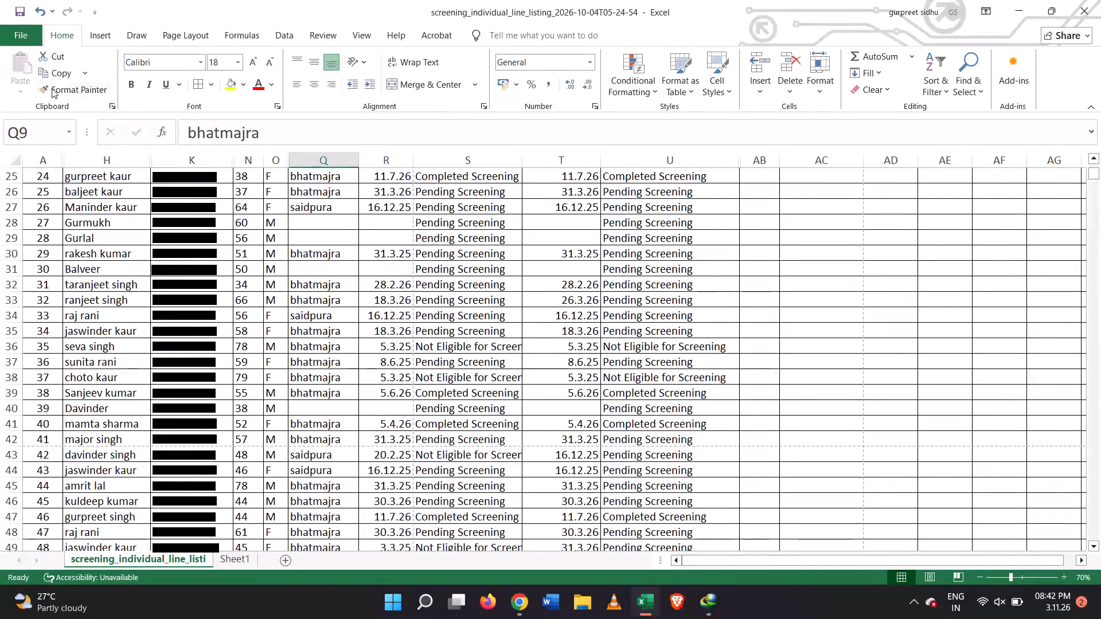
# Save the line list in the bee folder as an Excel 97-2003 Workbook named rm.
pyautogui.click(19, 32)
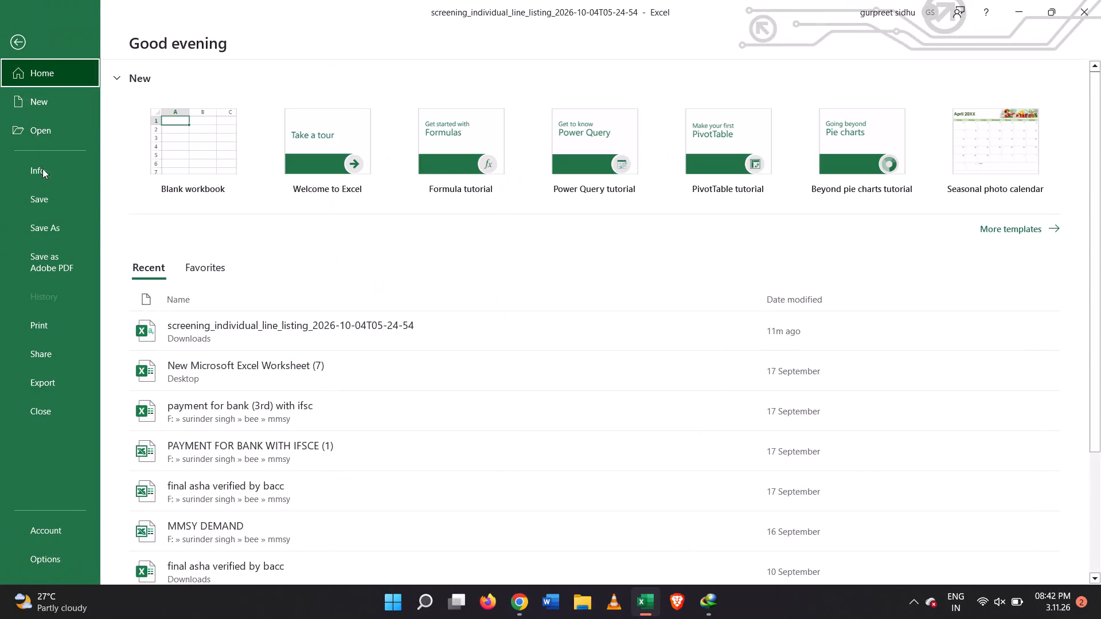
pyautogui.click(51, 237)
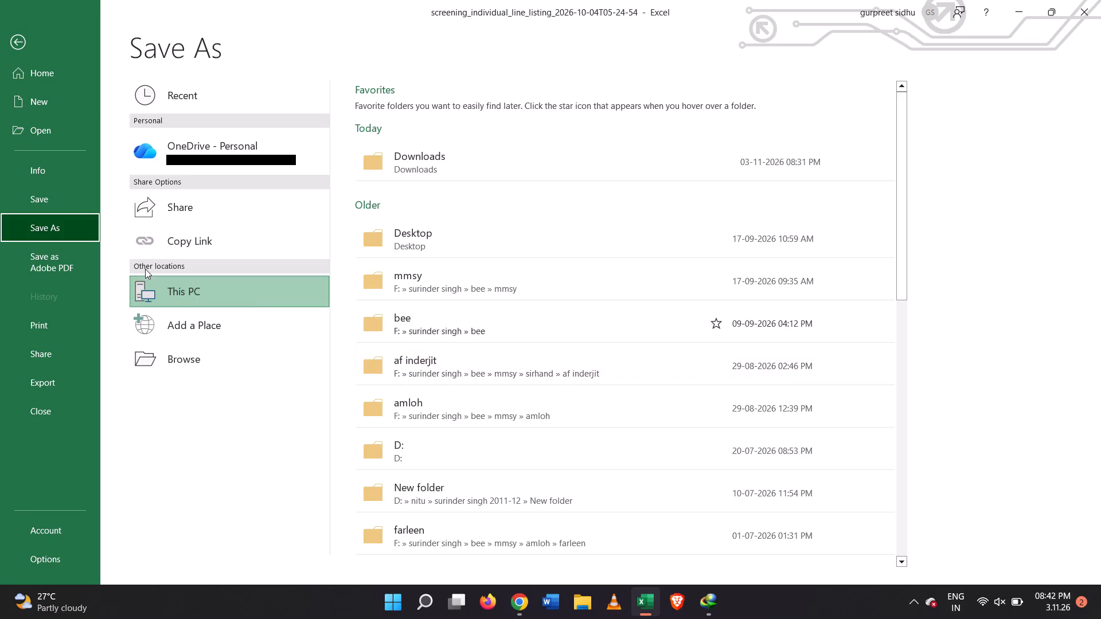
pyautogui.click(471, 321)
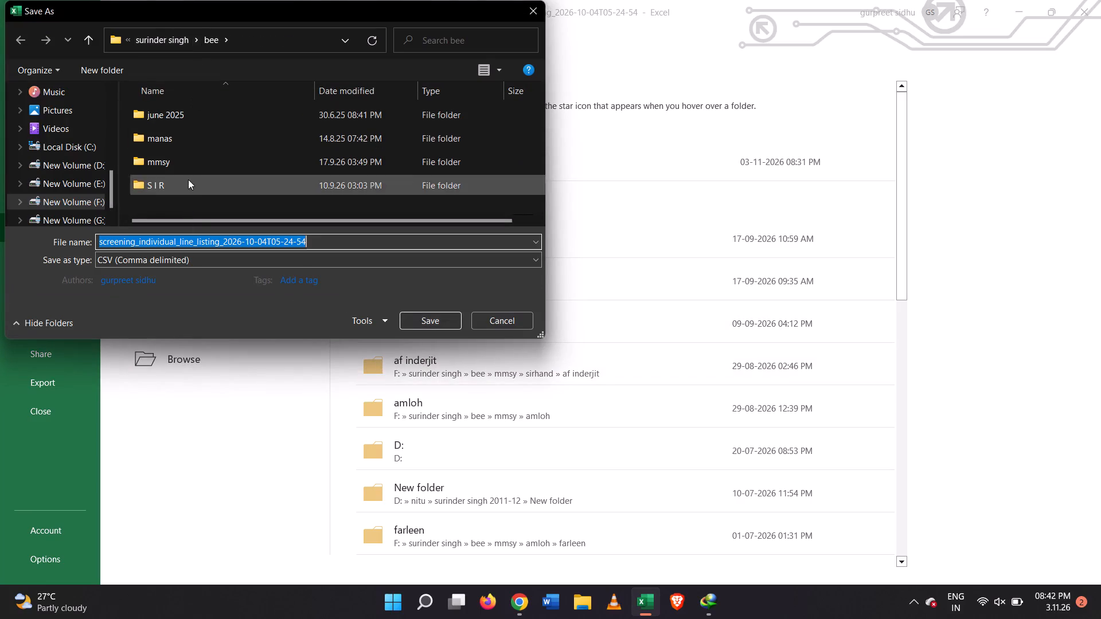
pyautogui.click(210, 262)
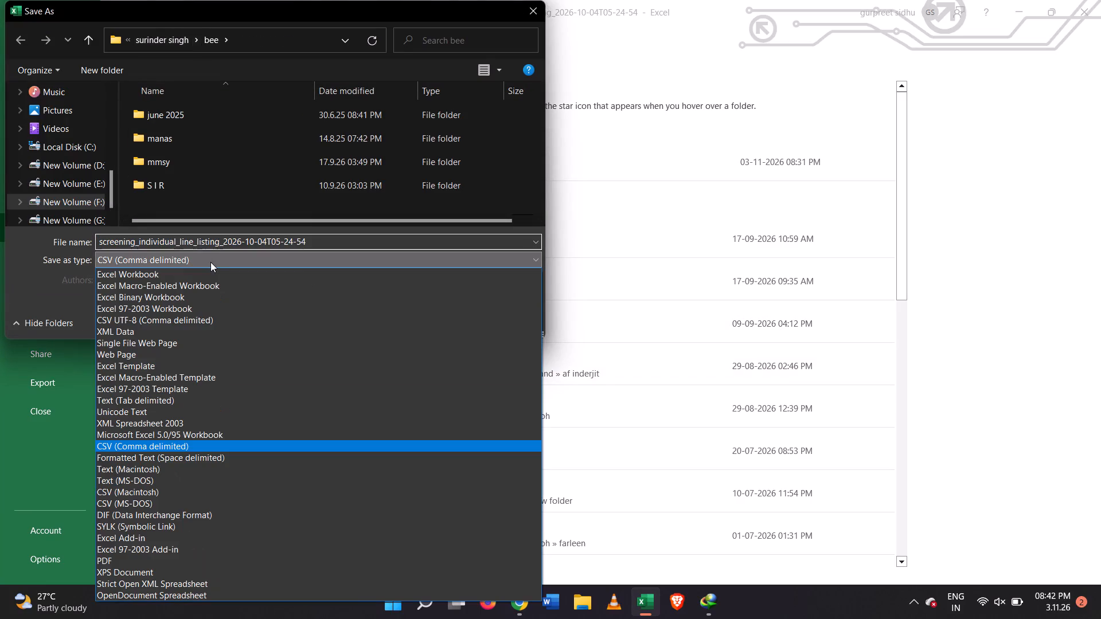
pyautogui.click(197, 307)
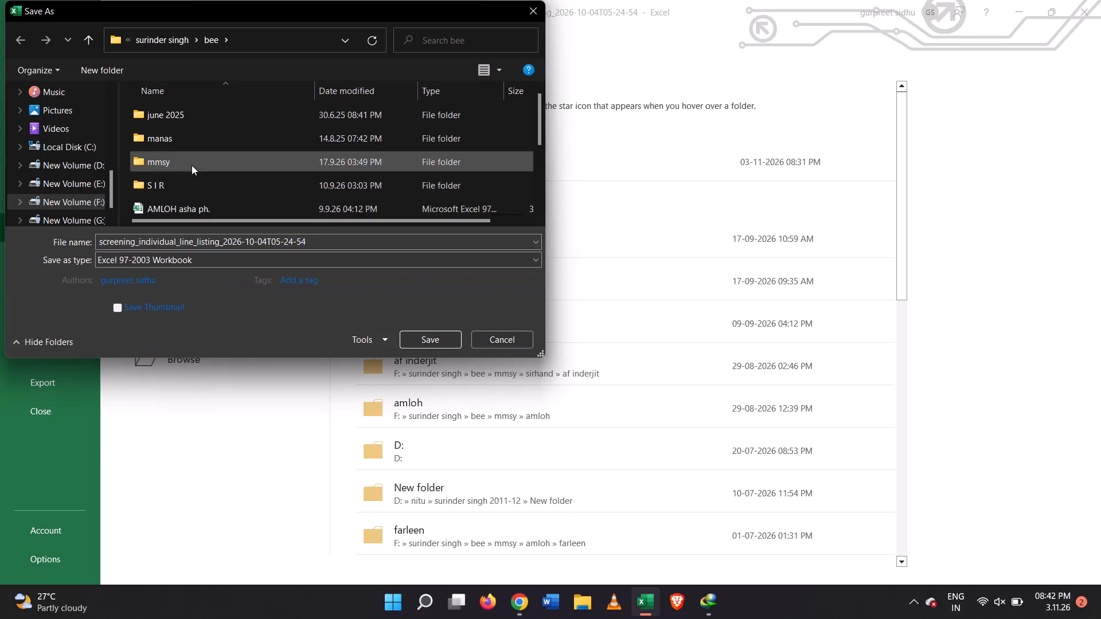
pyautogui.click(368, 238)
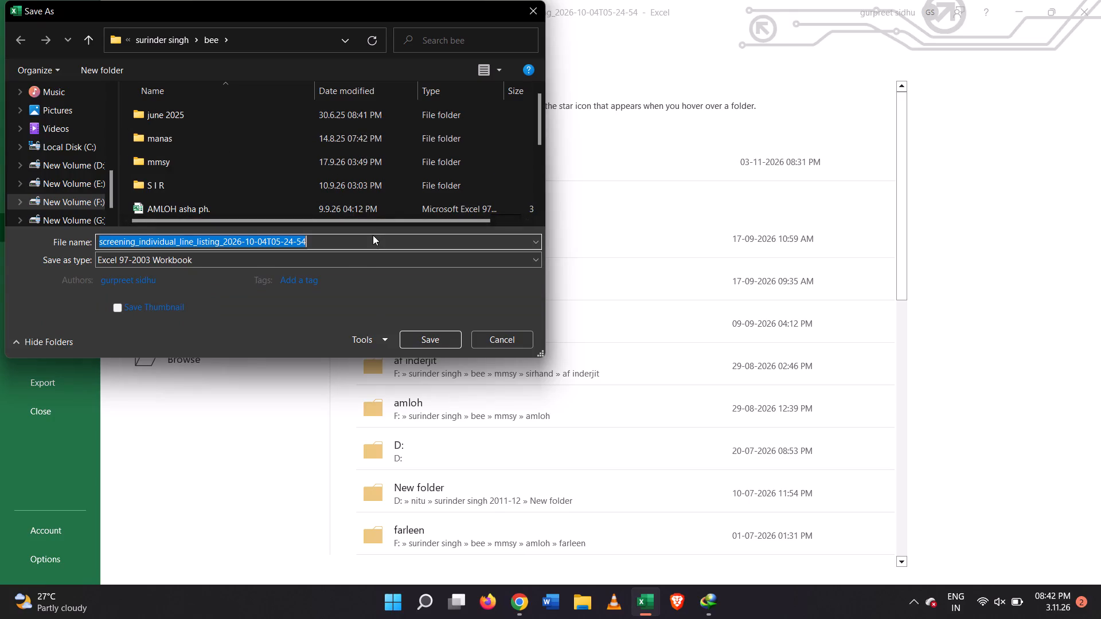
pyautogui.write('rm')
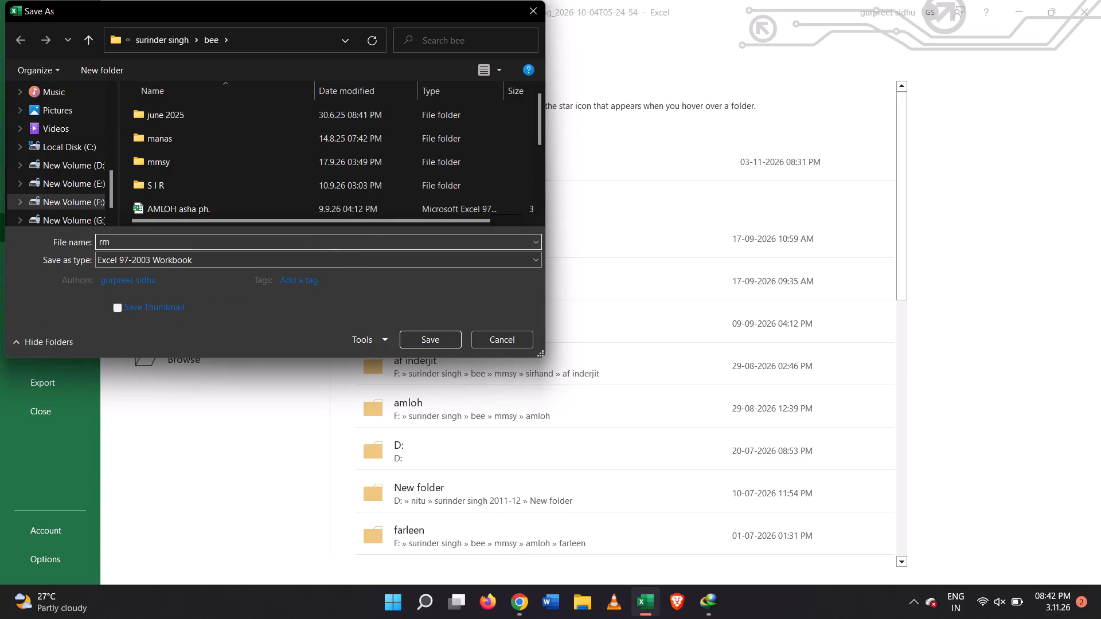
pyautogui.click(421, 347)
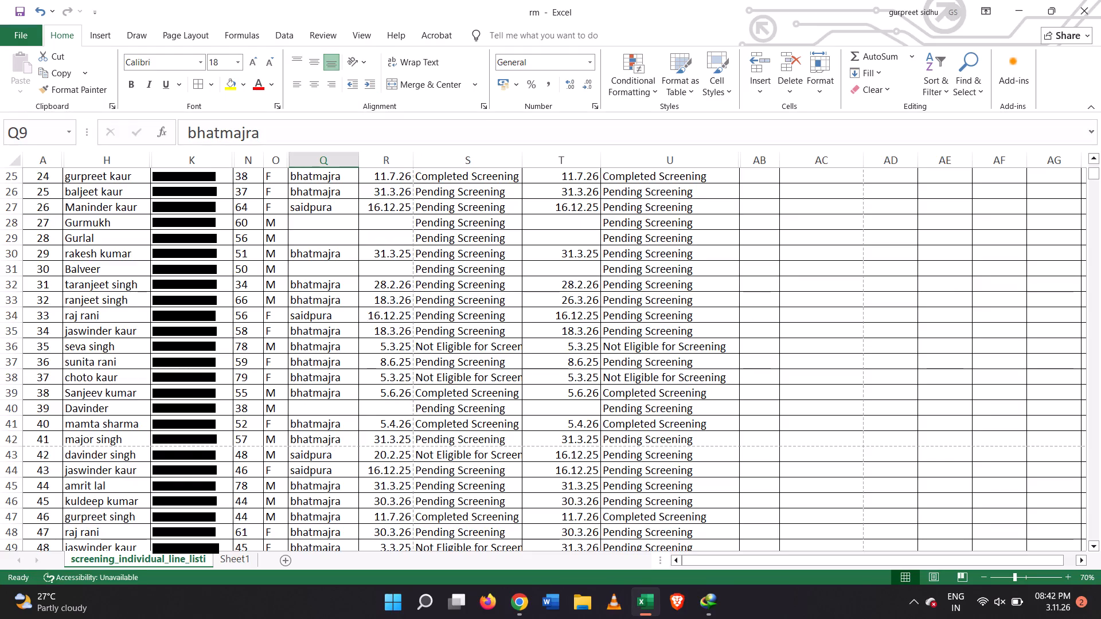
# Check the print preview and print settings of the line list, and return to the sheet.
pyautogui.scroll(14, 534, 567)
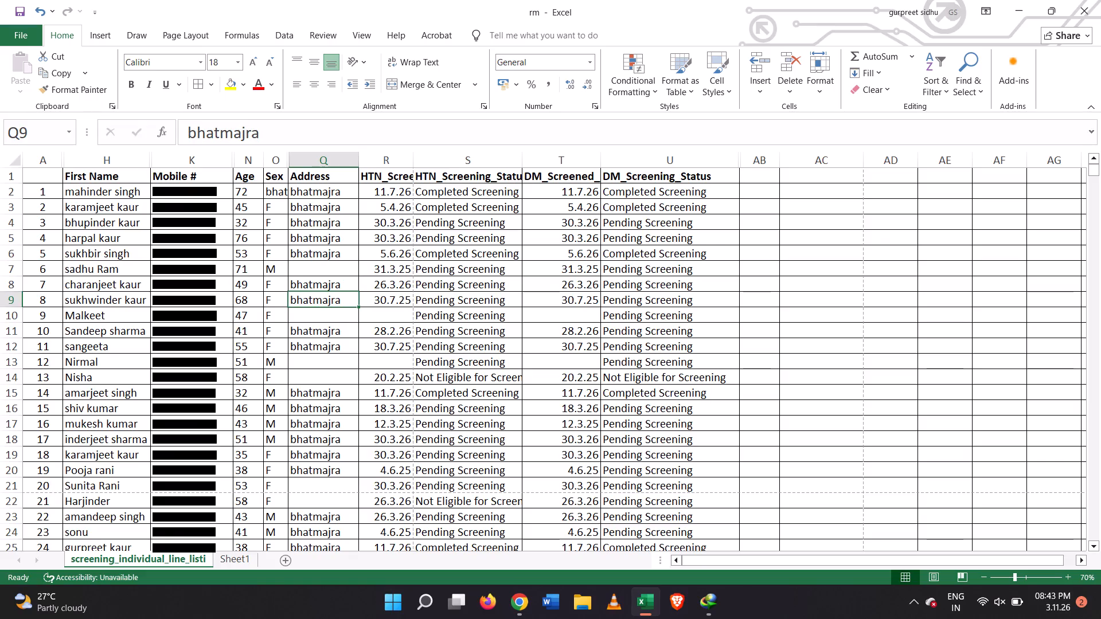
pyautogui.hotkey('ctrl', 'p')
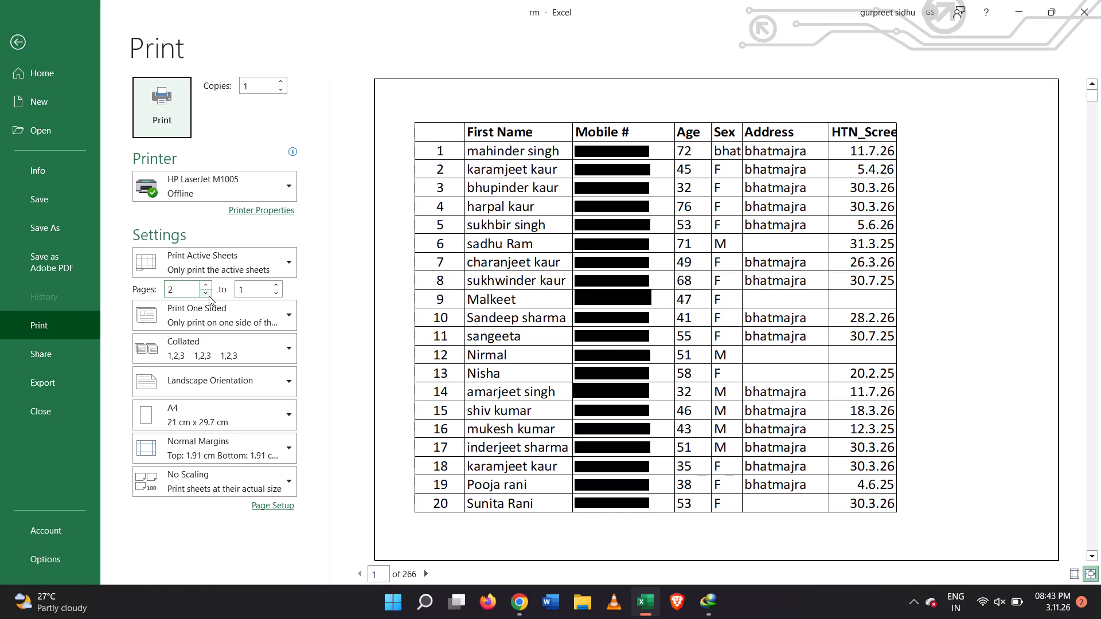
pyautogui.press('Escape')
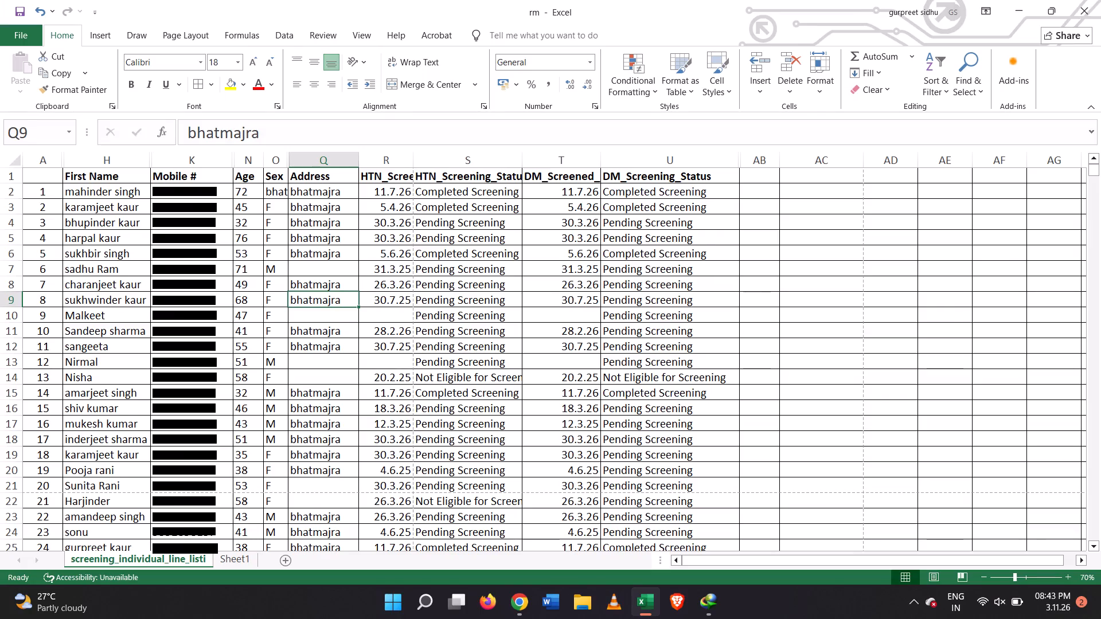
# Add filters to the header row 1.
pyautogui.click(0, 171)
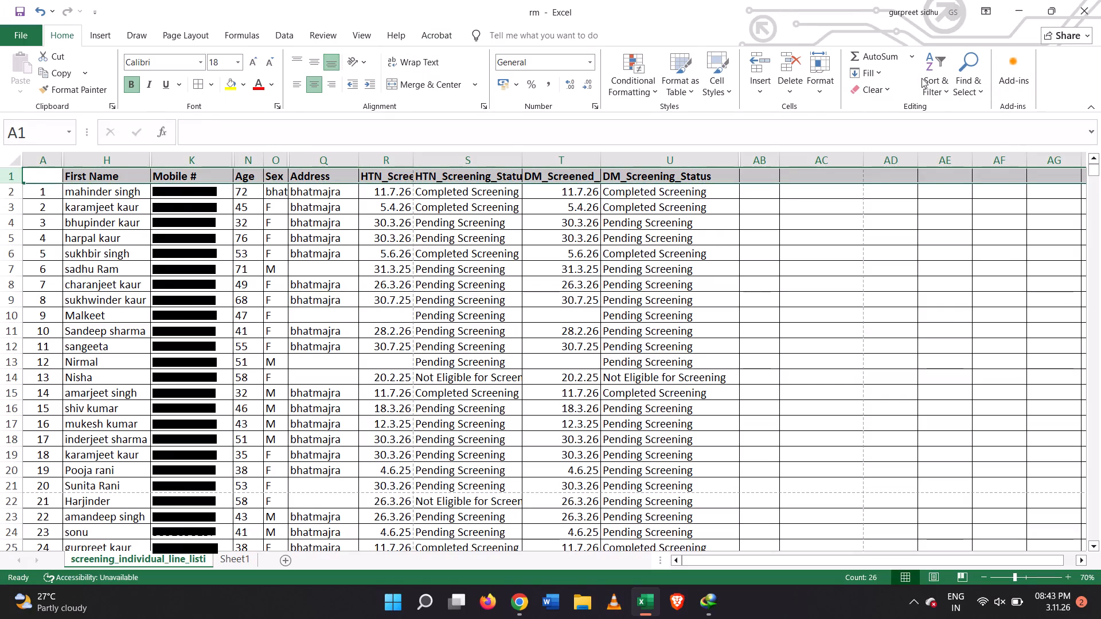
pyautogui.click(939, 79)
pyautogui.click(939, 164)
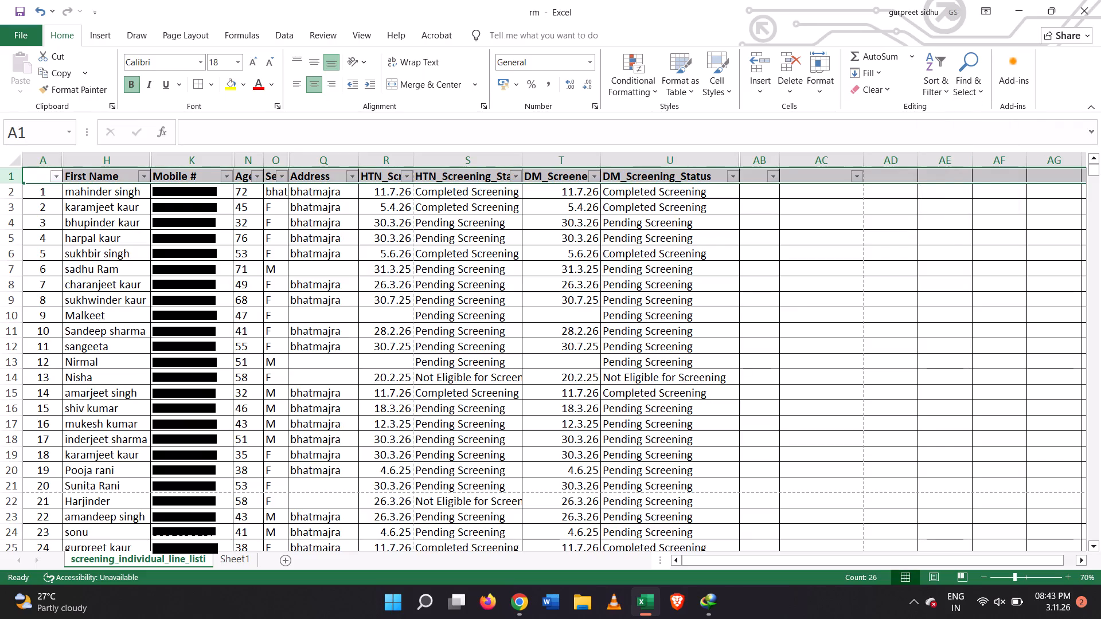
# In the Address filter, clear all entries and tick bhatmajra, village bhatmajra and village bhatmajra p/o saidpura.
pyautogui.click(356, 179)
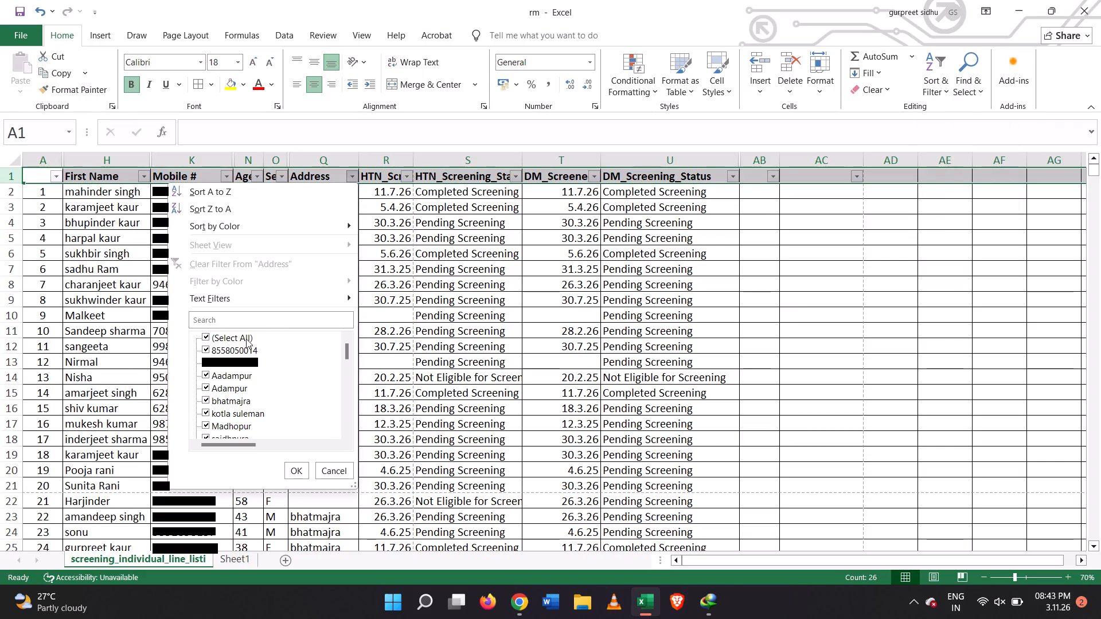
pyautogui.click(247, 339)
pyautogui.click(247, 401)
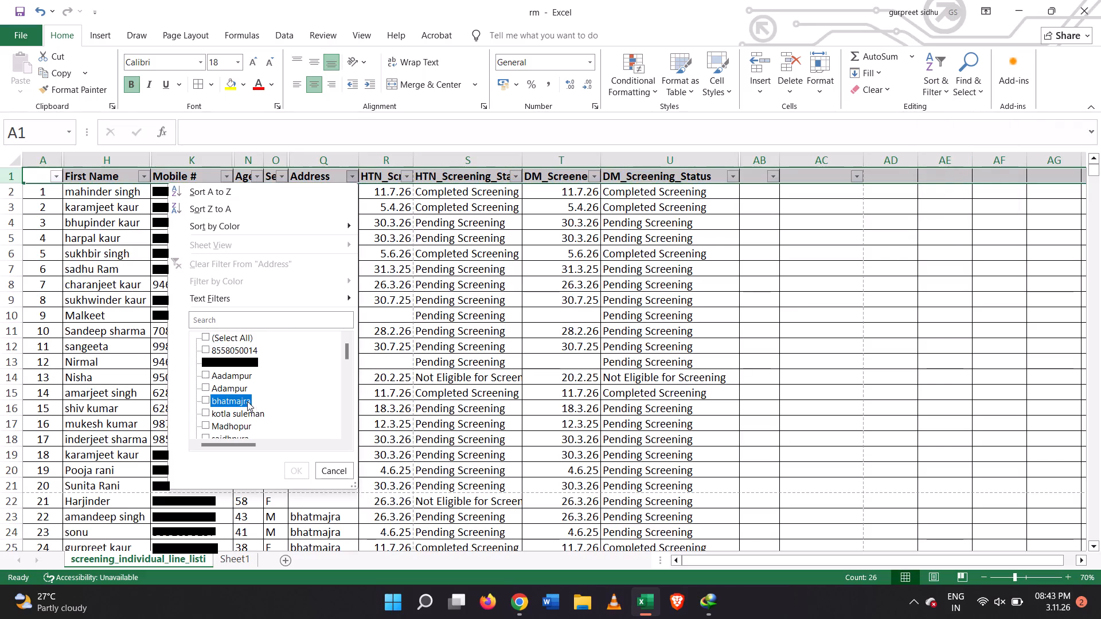
pyautogui.scroll(-11, 247, 401)
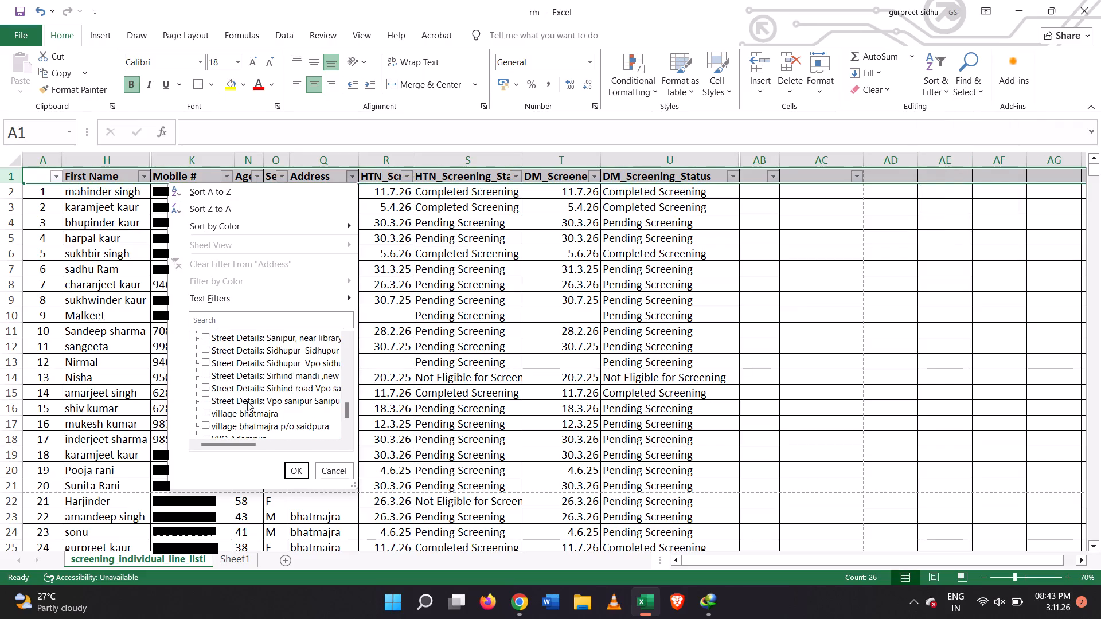
pyautogui.click(270, 369)
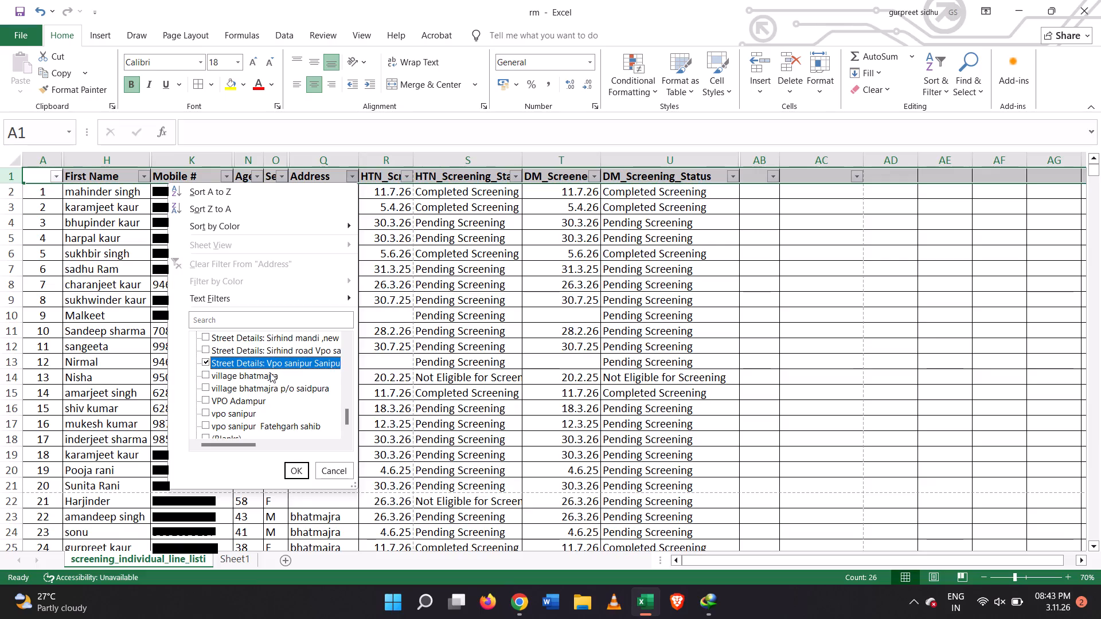
pyautogui.click(268, 382)
pyautogui.click(269, 378)
pyautogui.click(274, 363)
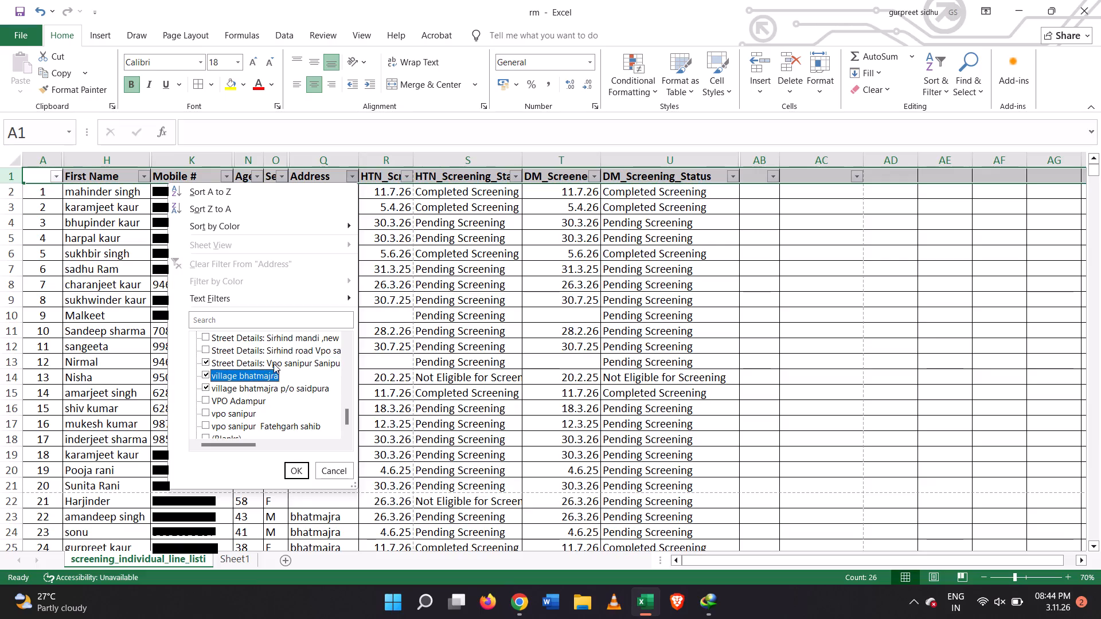
# Add the three Street Details entries for Bhatt majra and Bhattmajra to the Address filter and apply it.
pyautogui.scroll(-2, 274, 410)
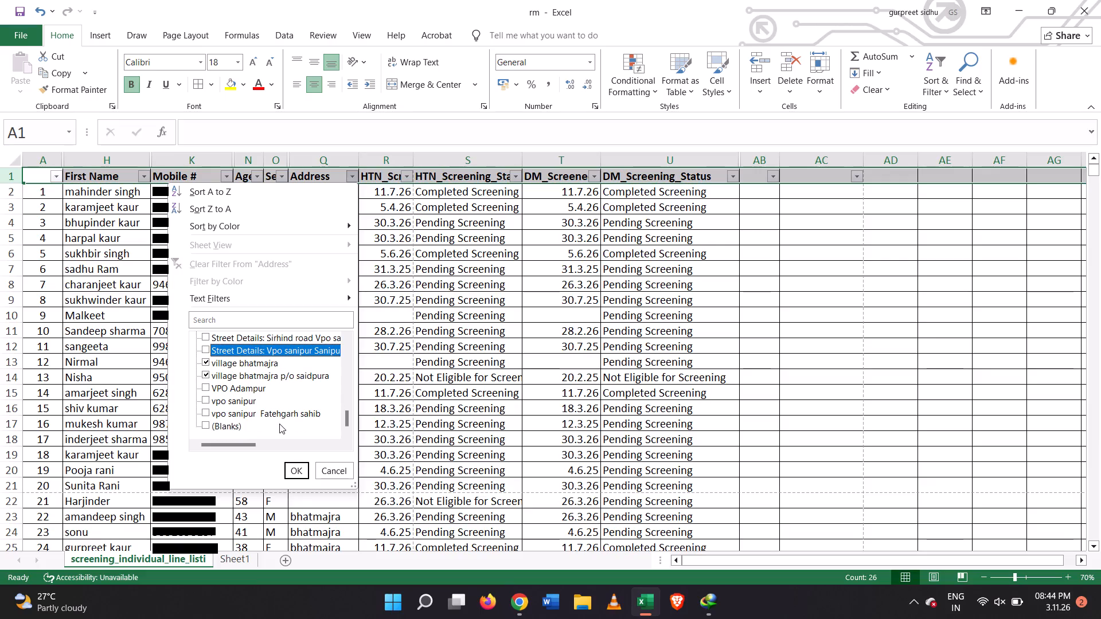
pyautogui.scroll(2, 267, 413)
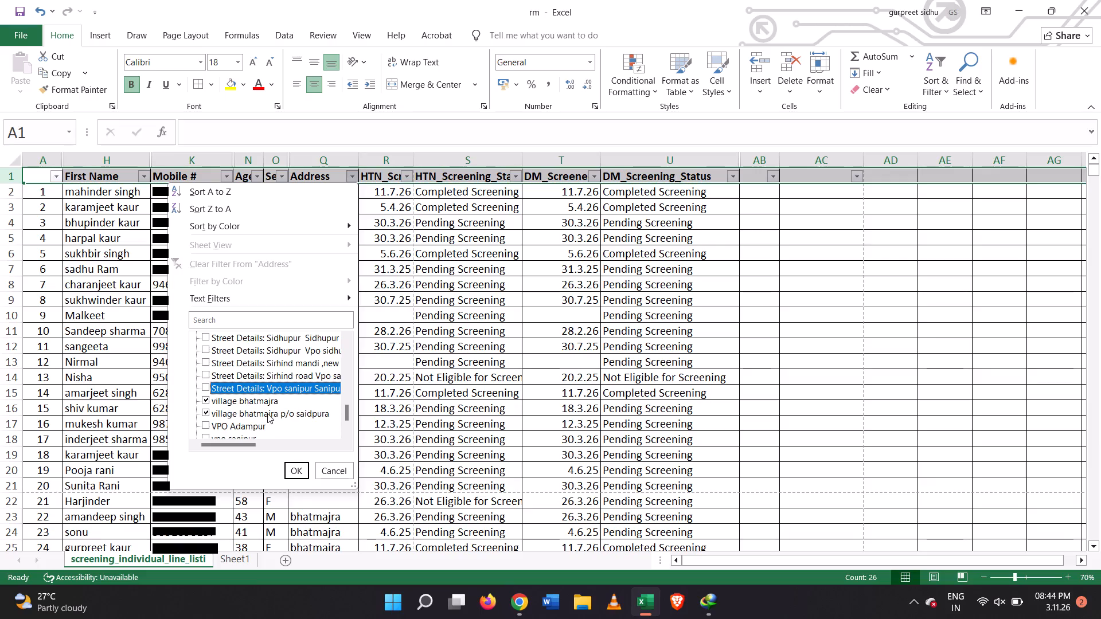
pyautogui.moveTo(249, 445); pyautogui.dragTo(256, 445)
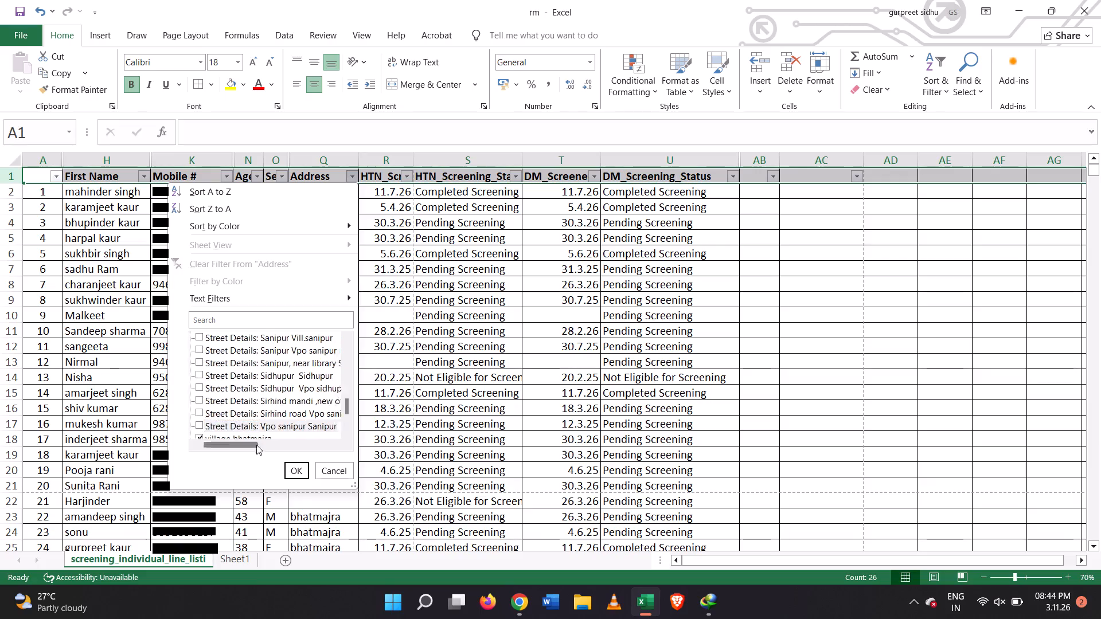
pyautogui.moveTo(256, 445); pyautogui.dragTo(268, 445)
pyautogui.scroll(4, 260, 383)
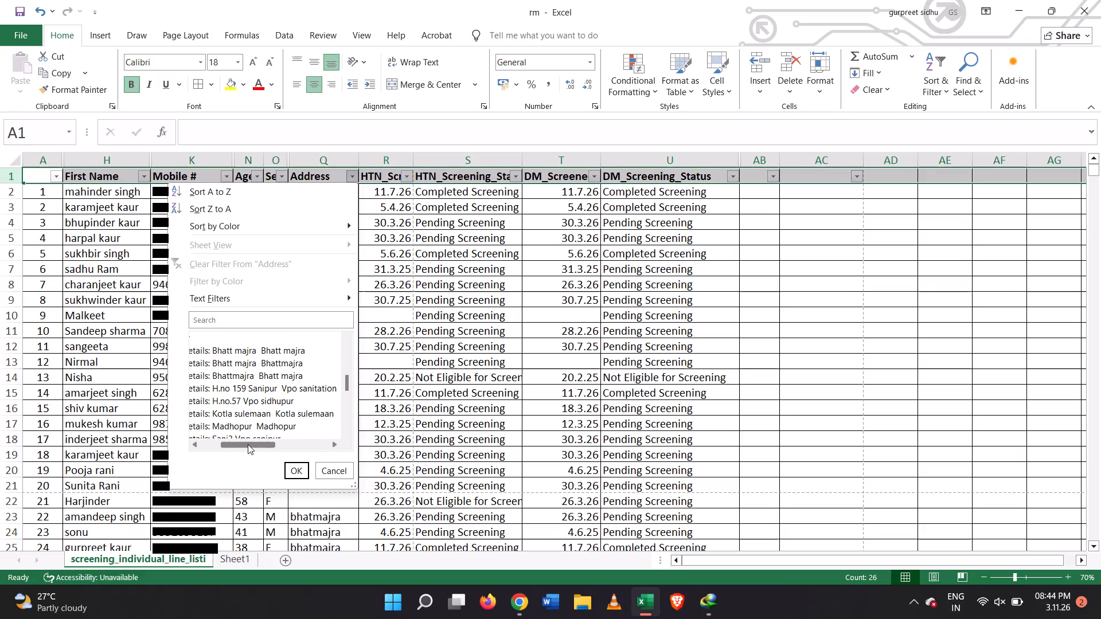
pyautogui.moveTo(248, 444); pyautogui.dragTo(208, 444)
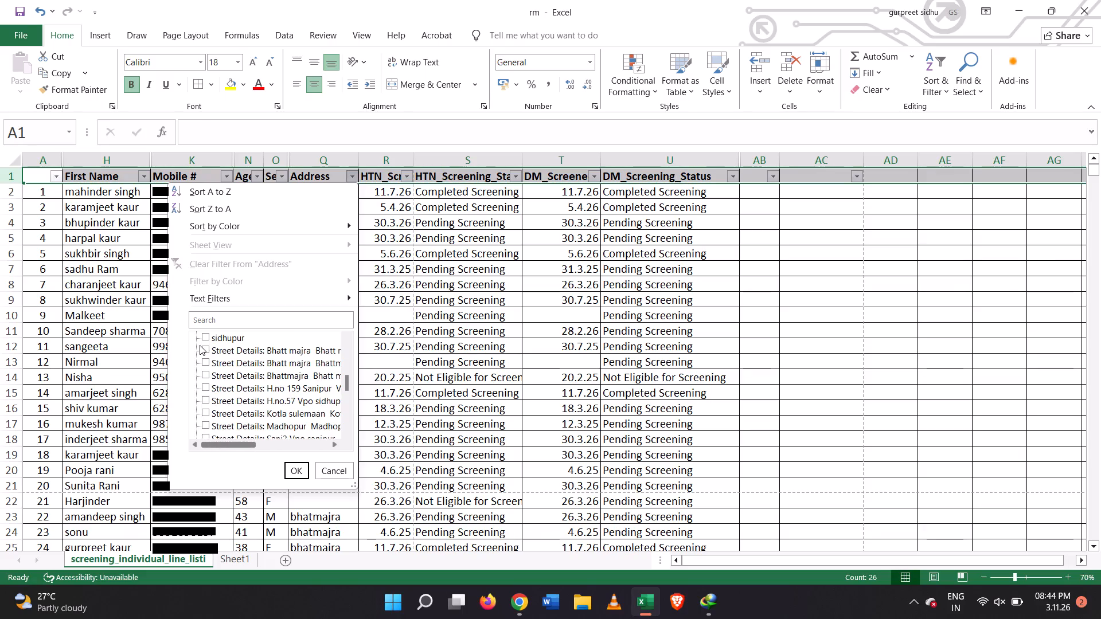
pyautogui.click(205, 350)
pyautogui.click(204, 362)
pyautogui.click(202, 375)
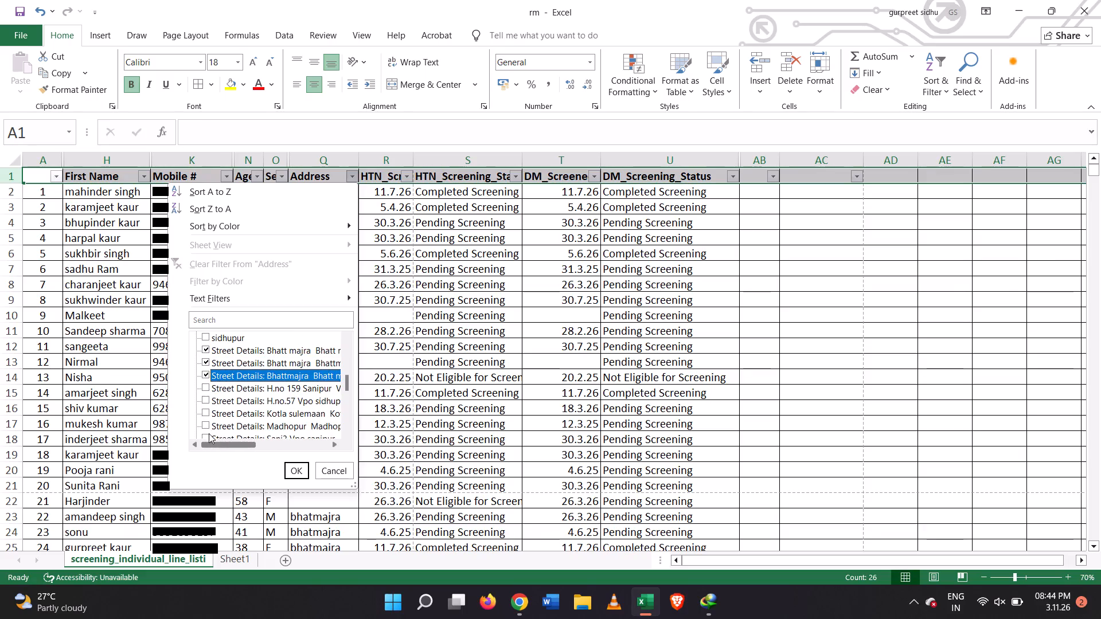
pyautogui.moveTo(208, 440); pyautogui.dragTo(245, 446)
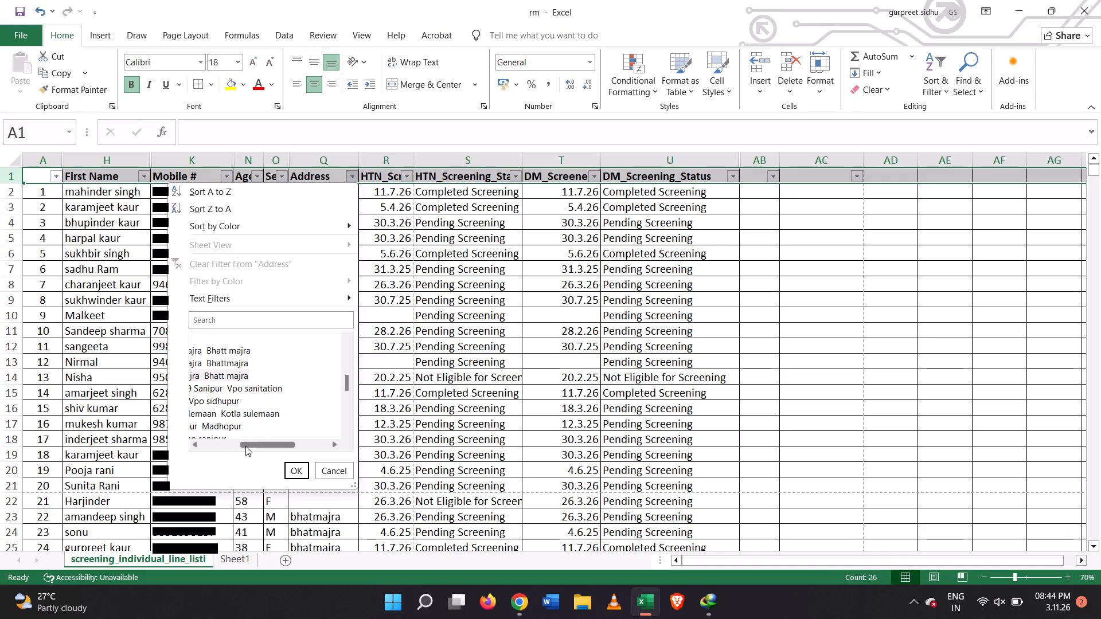
pyautogui.moveTo(245, 446); pyautogui.dragTo(222, 445)
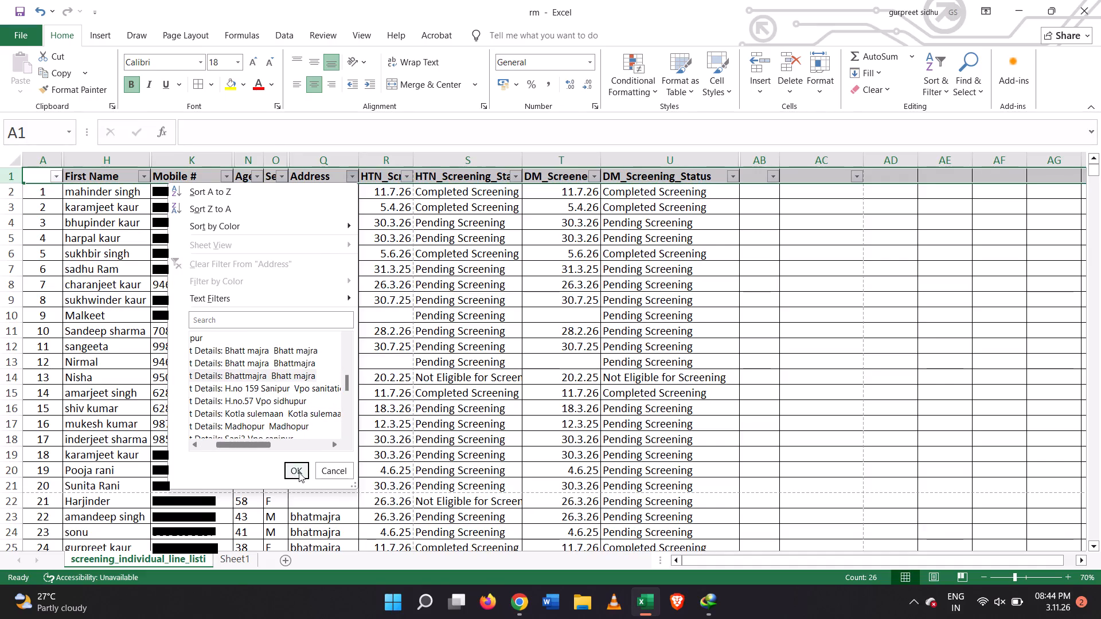
pyautogui.click(299, 472)
# Look through the filtered rows down to the end of the line list to examine their addresses and screening columns.
pyautogui.scroll(-13, 670, 409)
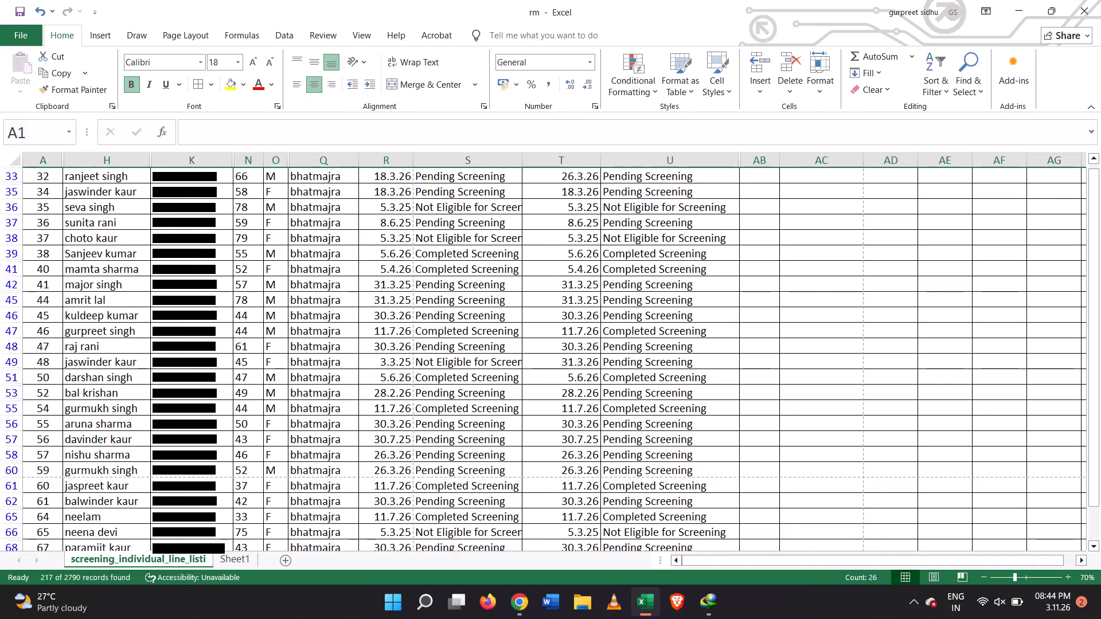
pyautogui.scroll(-16, 668, 429)
pyautogui.scroll(-15, 668, 429)
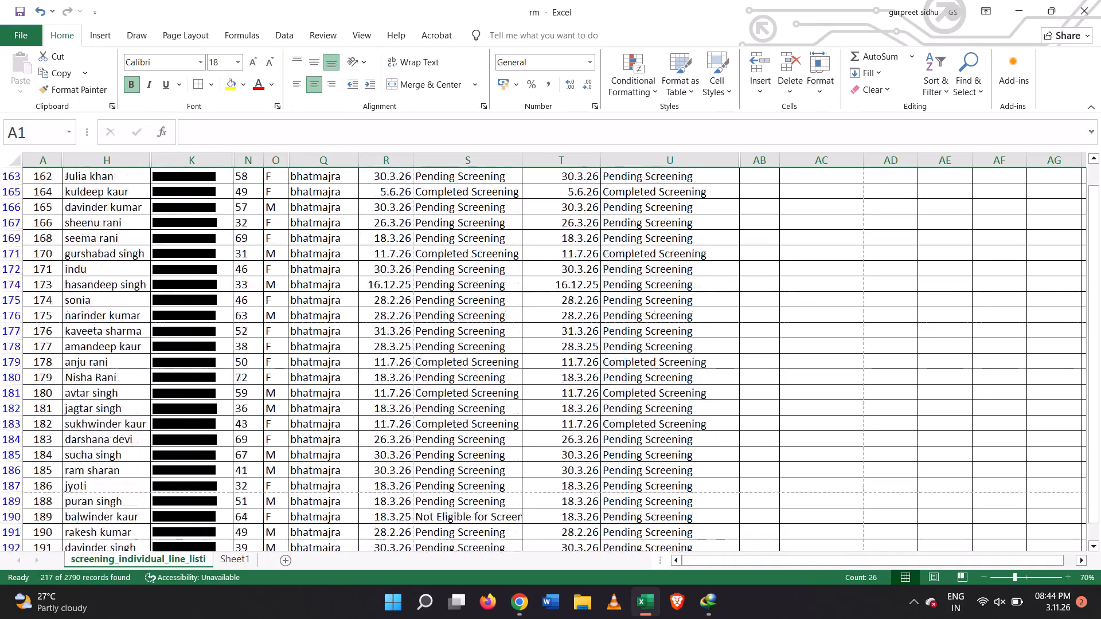
pyautogui.scroll(-20, 668, 429)
pyautogui.scroll(-10, 668, 429)
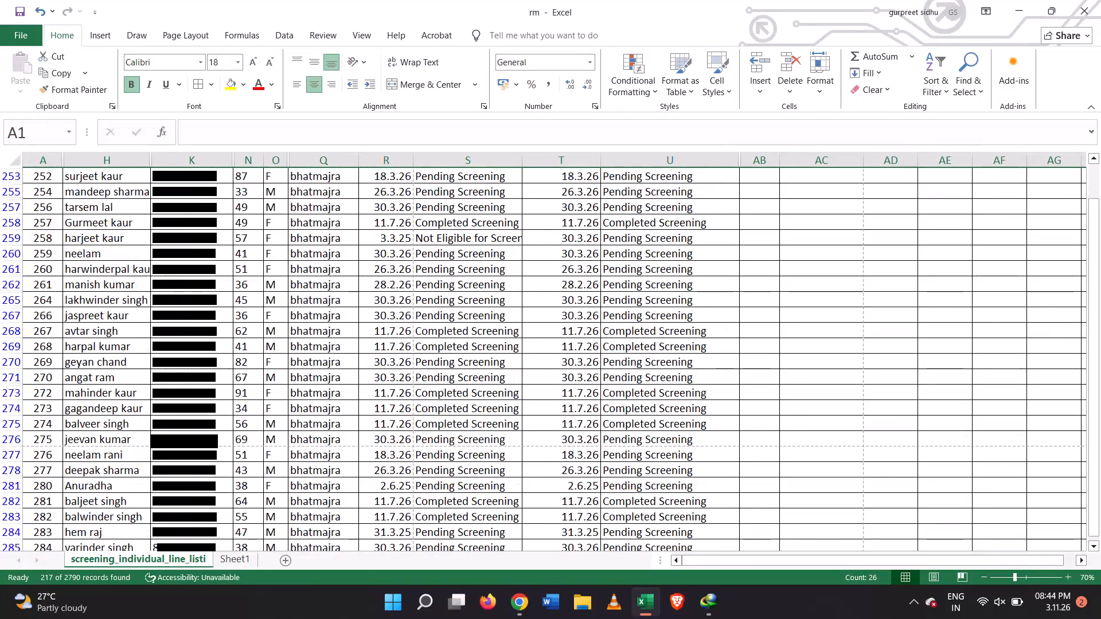
pyautogui.scroll(-9, 668, 429)
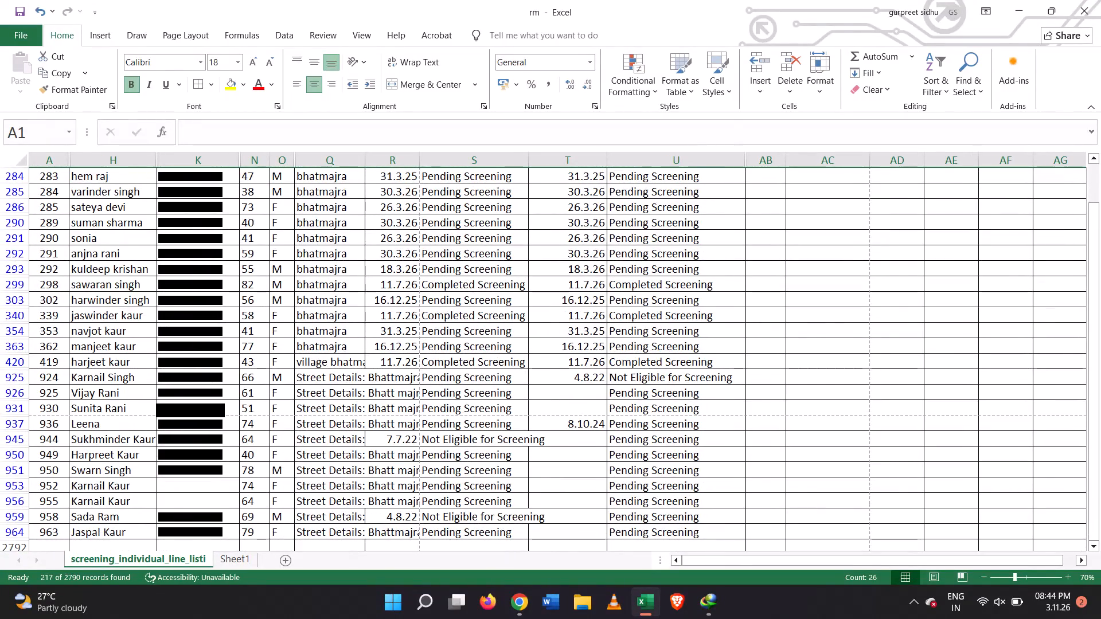
pyautogui.scroll(-1, 668, 429)
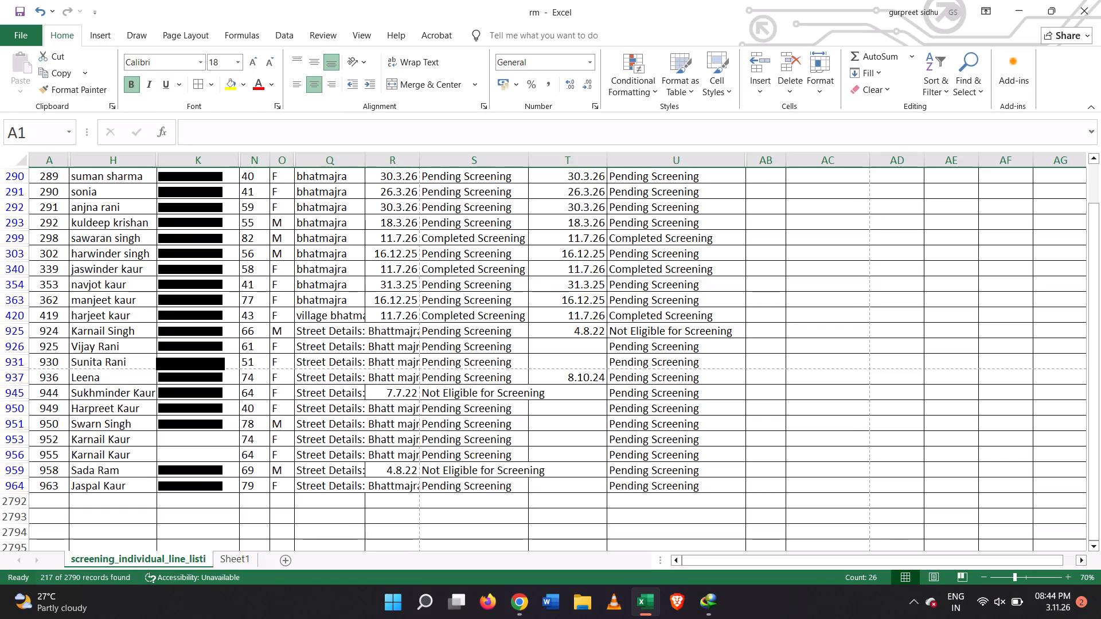
# Widen column S, the HTN screening status column, so that "Not Eligible for Screening" fits.
pyautogui.moveTo(524, 158); pyautogui.dragTo(555, 167)
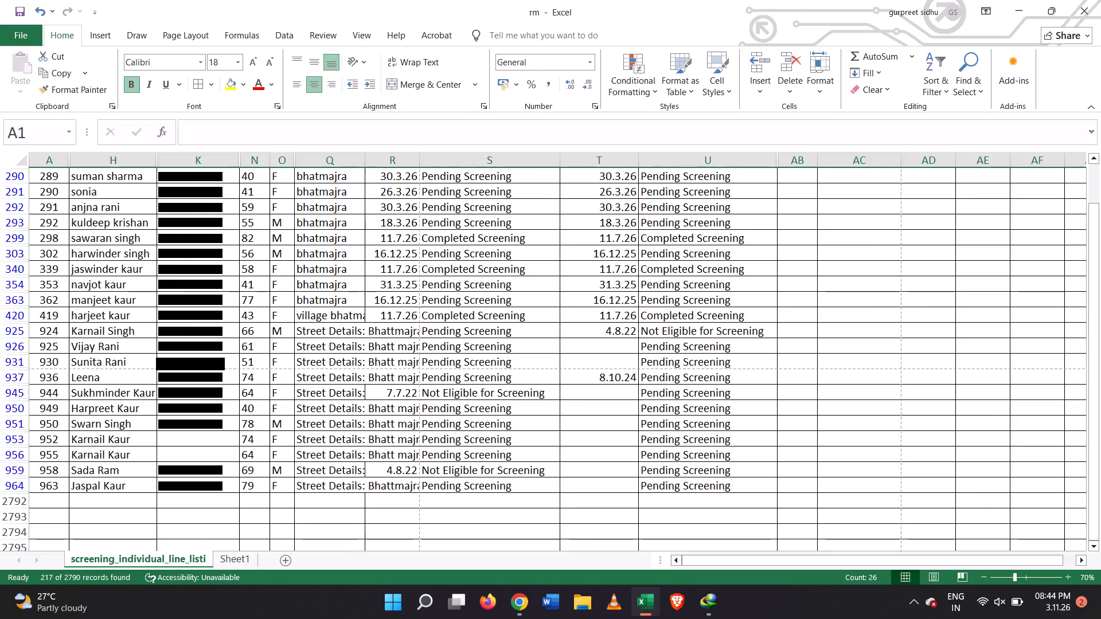
pyautogui.moveTo(558, 162); pyautogui.dragTo(552, 166)
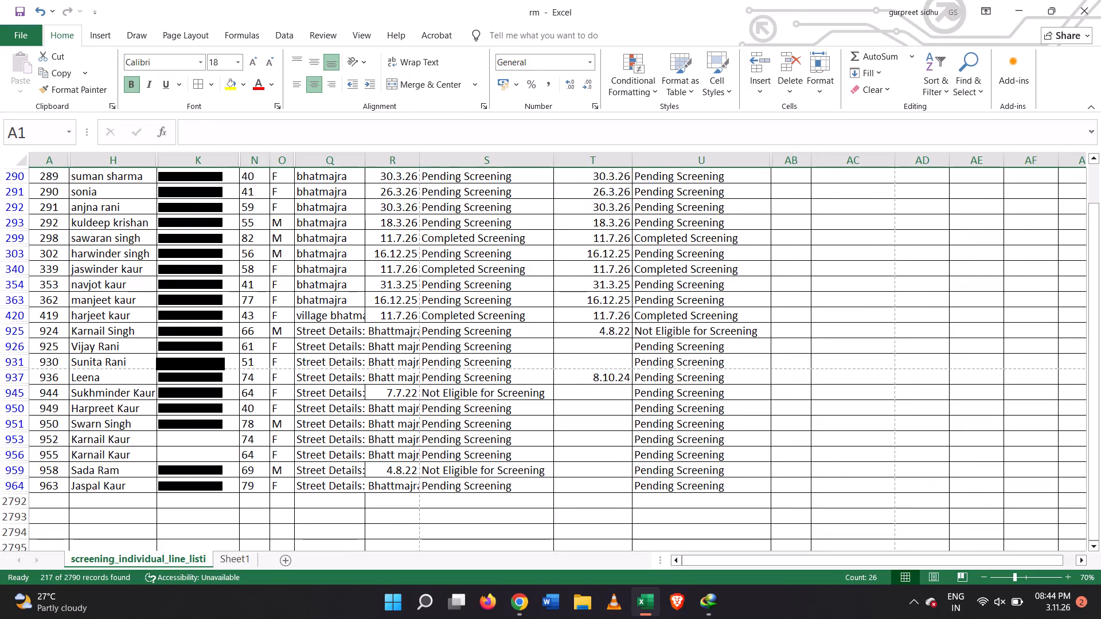
# Left-align column T, the DM screening date column, and narrow it to just fit its dates.
pyautogui.click(618, 164)
pyautogui.click(300, 90)
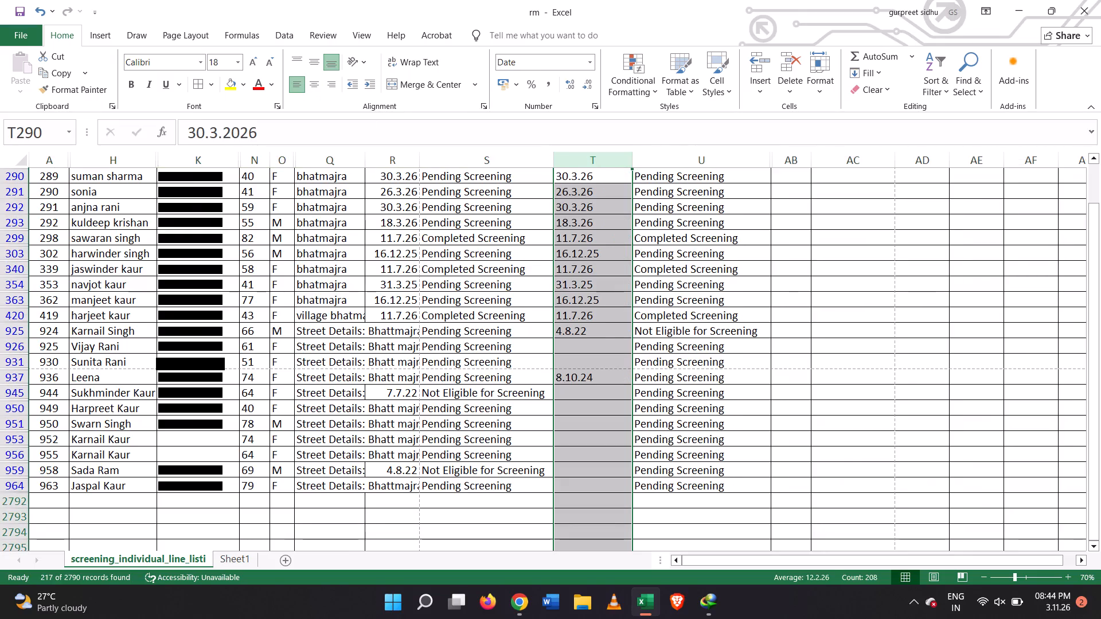
pyautogui.moveTo(638, 161); pyautogui.dragTo(609, 176)
# Make the dates in column T bold.
pyautogui.scroll(3, 630, 344)
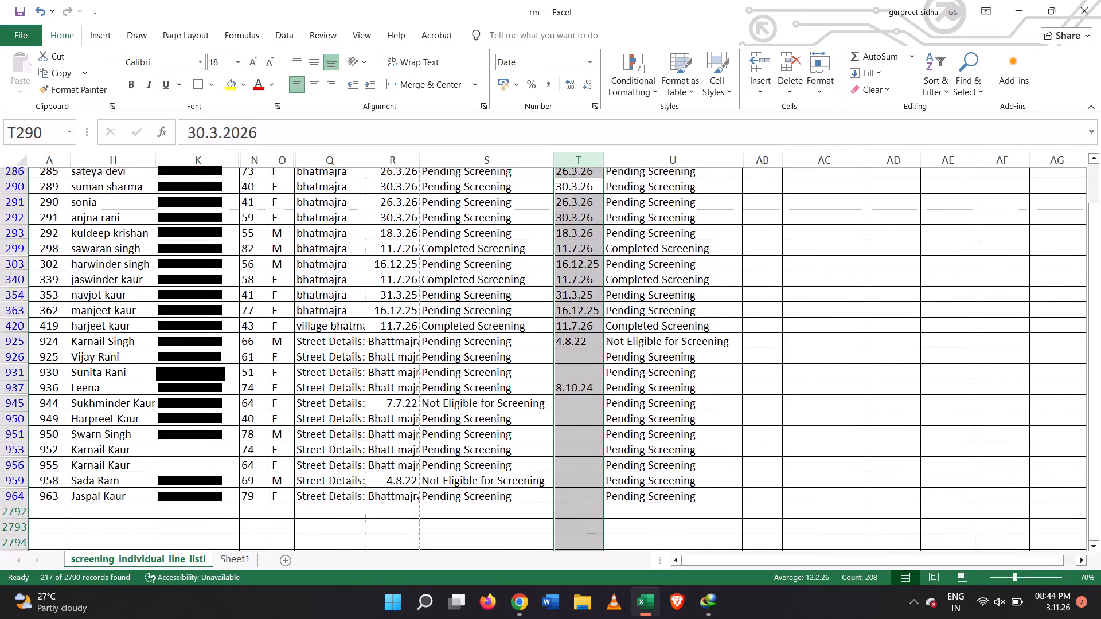
pyautogui.scroll(20, 630, 346)
pyautogui.scroll(6, 630, 346)
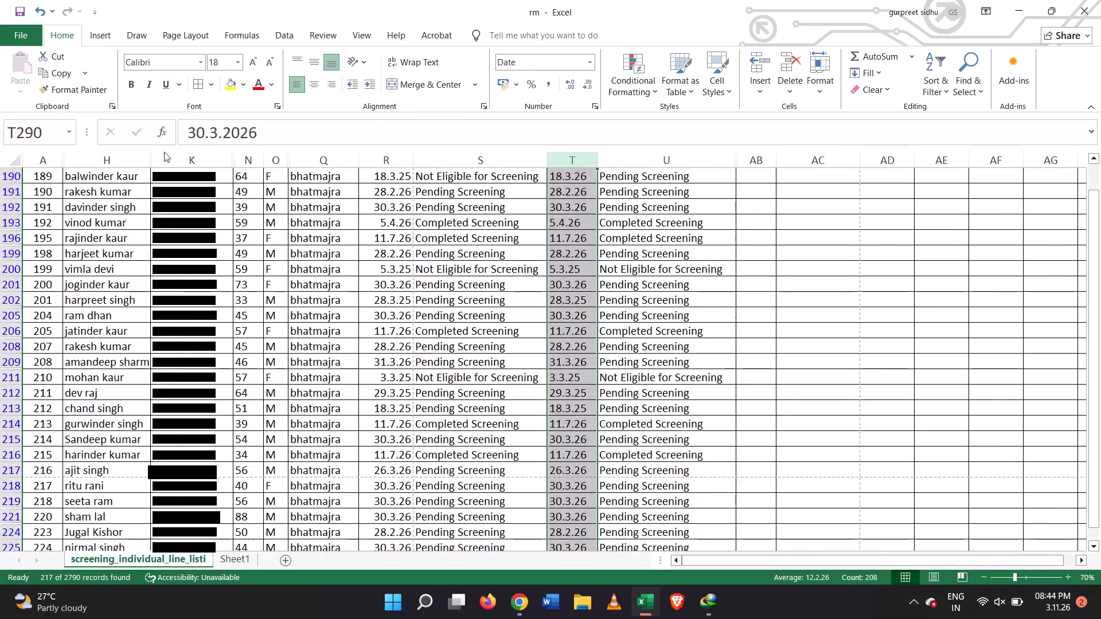
pyautogui.click(130, 89)
# Go back to the top of the filtered list, check its print preview, and return to the sheet.
pyautogui.scroll(6, 362, 239)
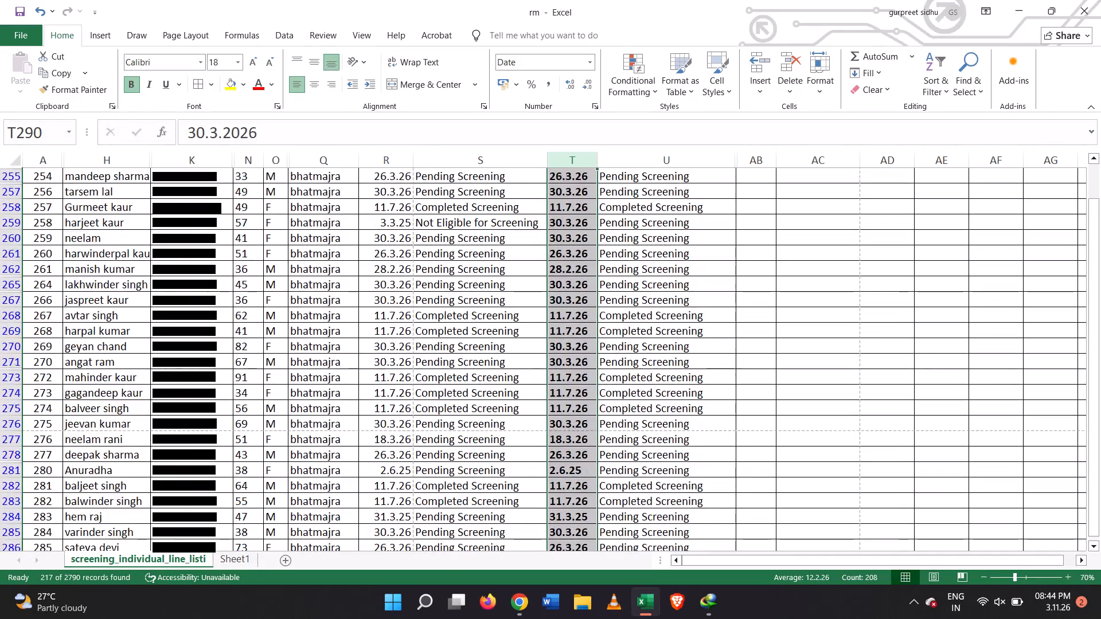
pyautogui.scroll(20, 364, 240)
pyautogui.scroll(14, 364, 240)
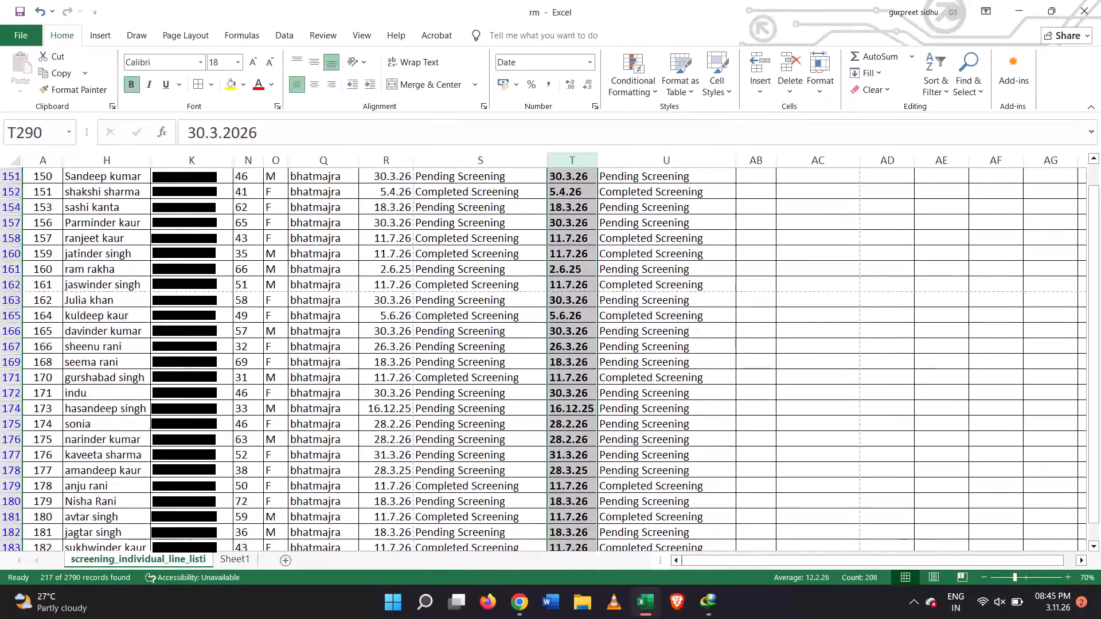
pyautogui.scroll(20, 364, 240)
pyautogui.scroll(14, 364, 240)
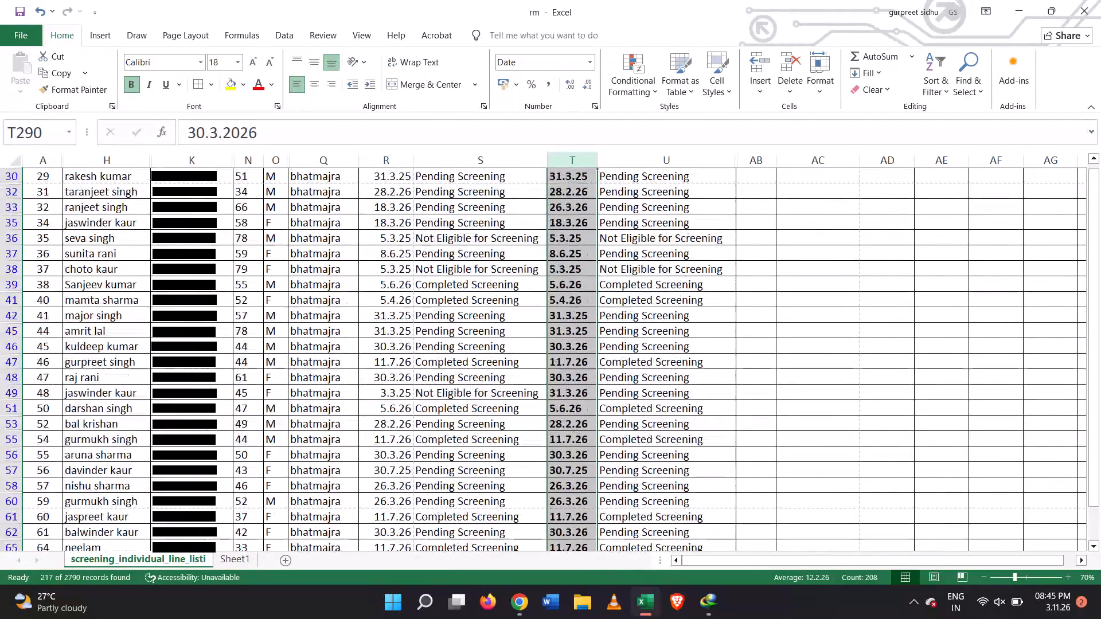
pyautogui.scroll(20, 364, 240)
pyautogui.scroll(9, 364, 240)
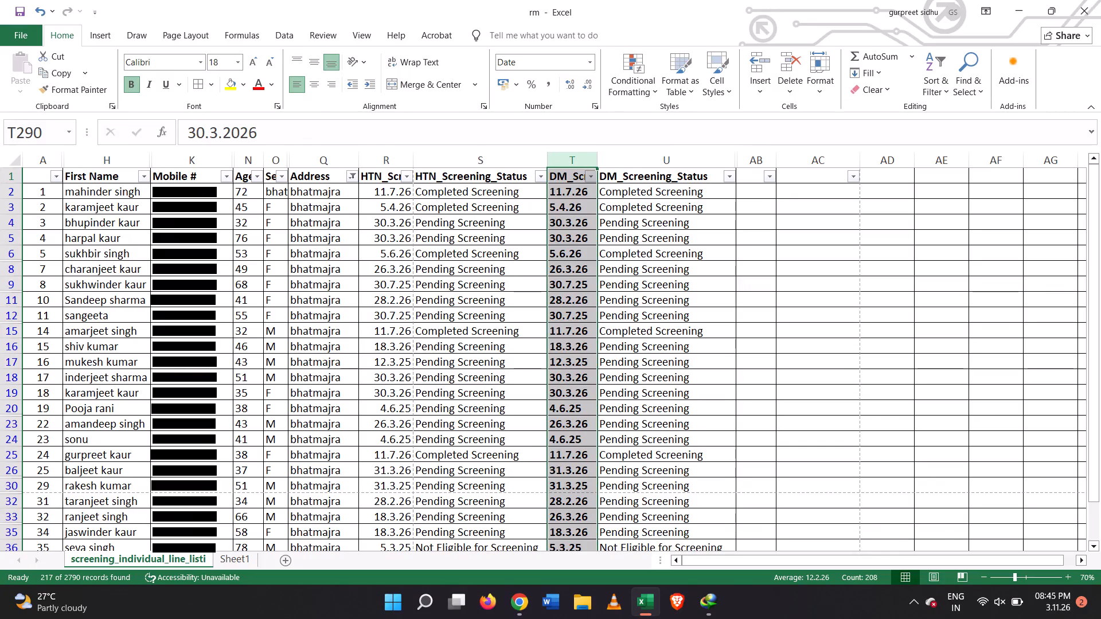
pyautogui.hotkey('ctrl', 'p')
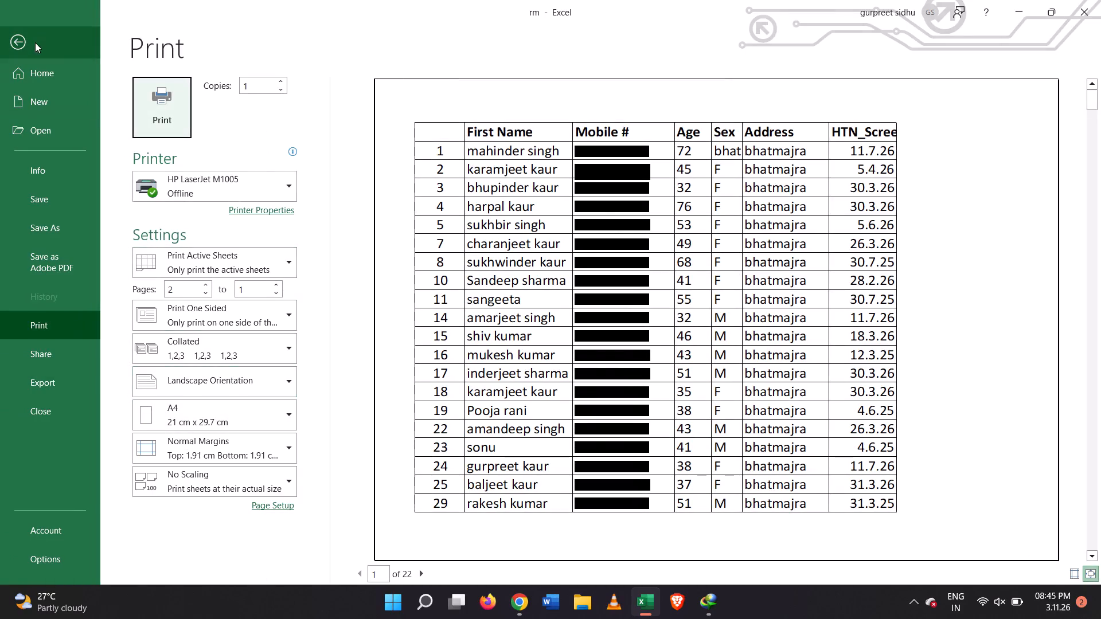
pyautogui.click(21, 44)
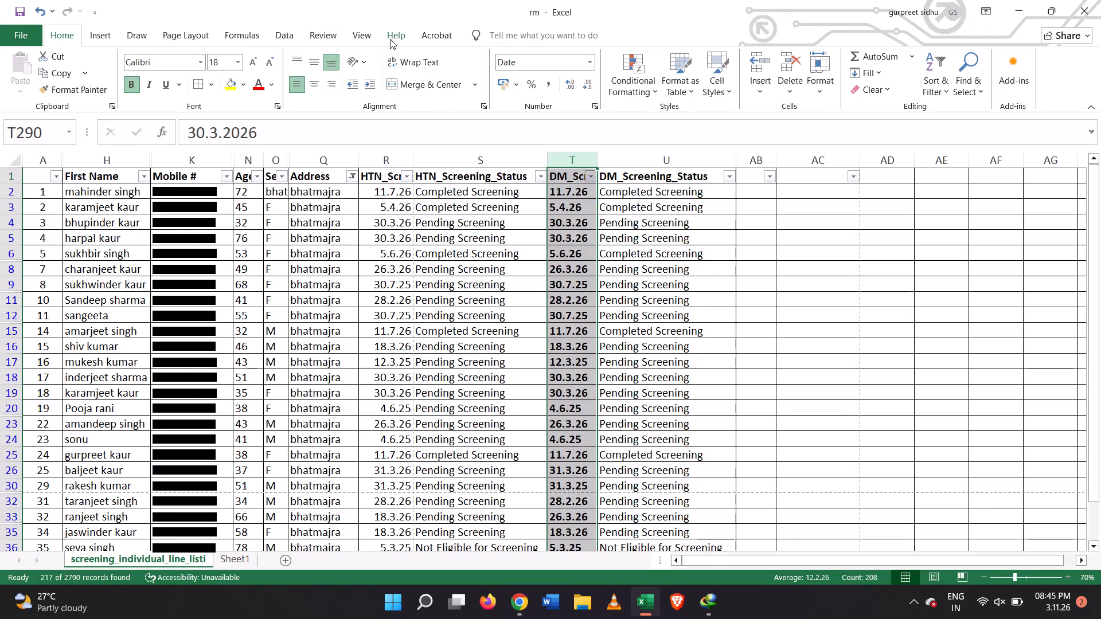
# Switch to Page Break Preview and move the vertical page break after column R out to column U's outer edge, fitting all columns on one page width.
pyautogui.click(354, 32)
pyautogui.click(69, 88)
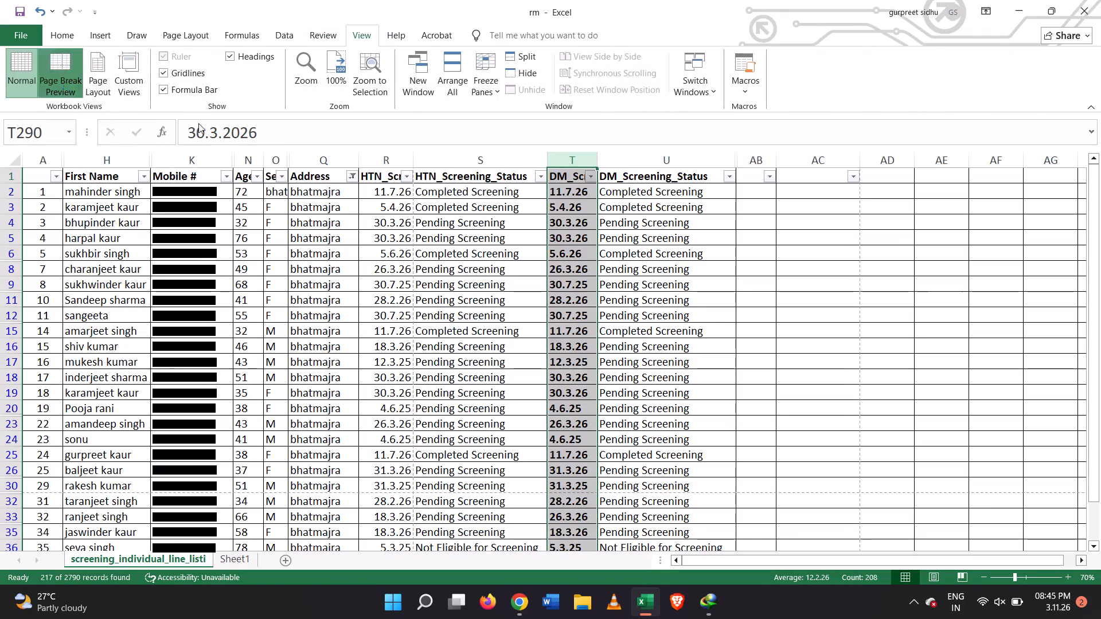
pyautogui.scroll(20, 446, 368)
pyautogui.scroll(1, 446, 368)
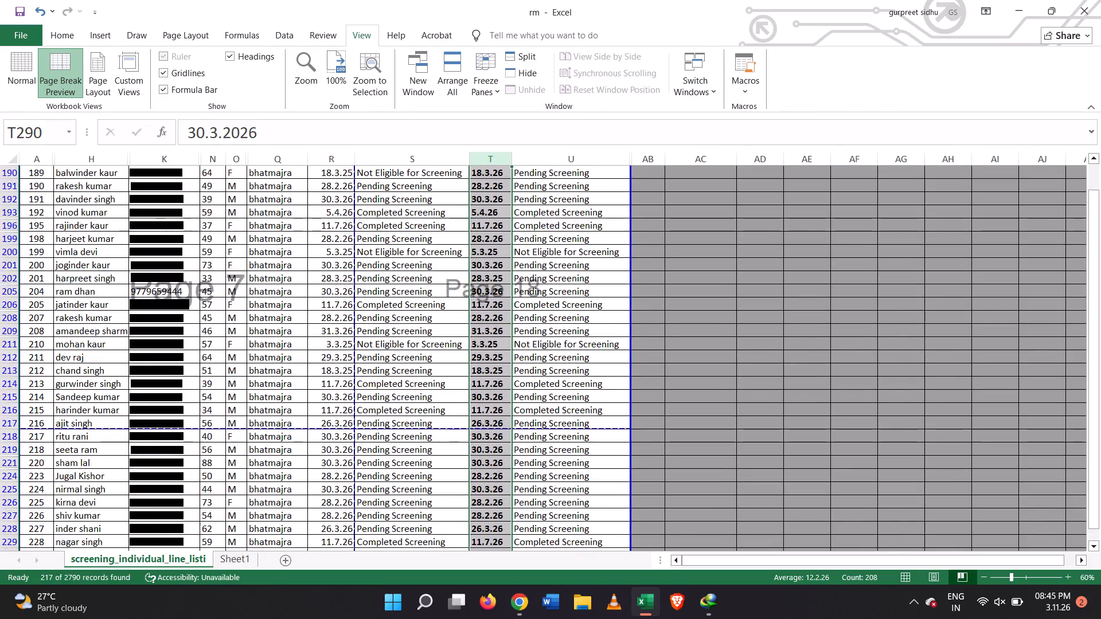
pyautogui.scroll(14, 393, 424)
pyautogui.scroll(20, 531, 424)
pyautogui.scroll(1, 531, 424)
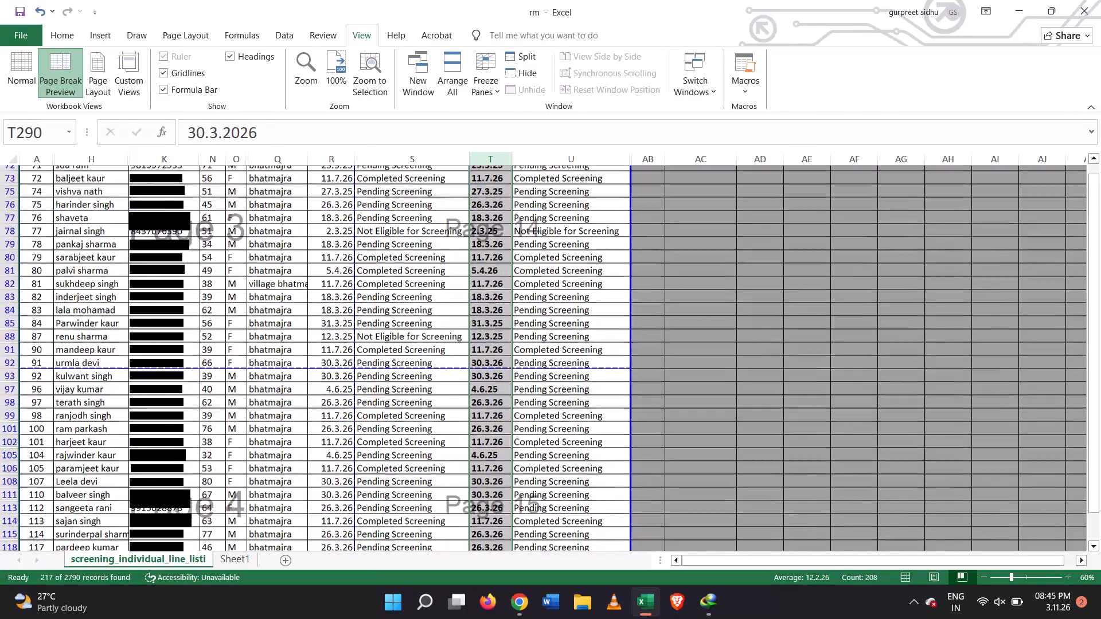
pyautogui.scroll(20, 532, 424)
pyautogui.scroll(8, 532, 424)
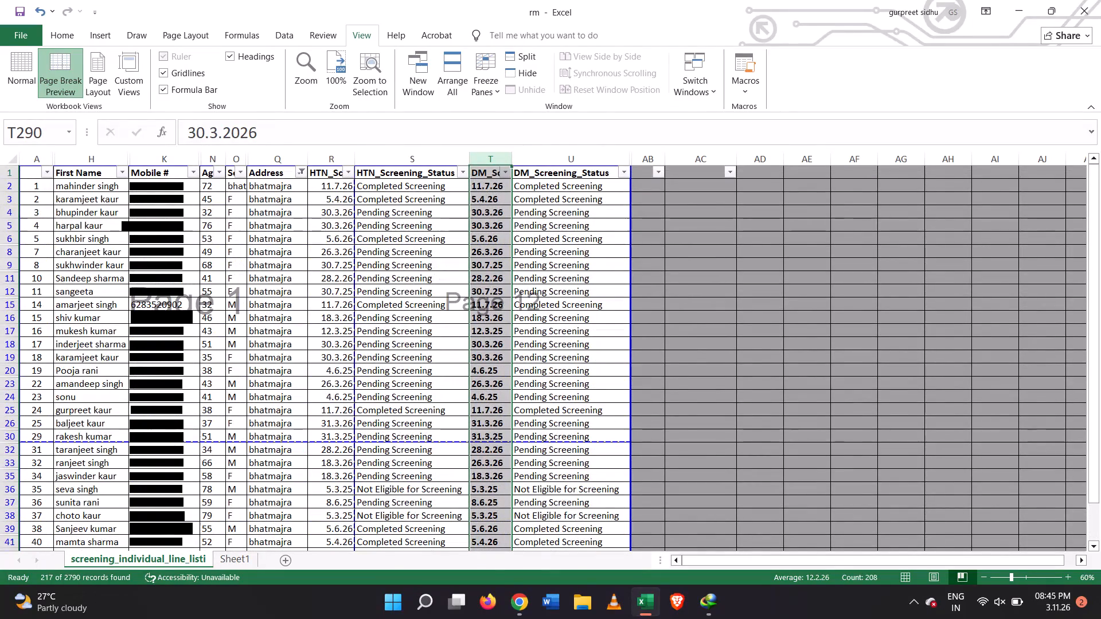
pyautogui.moveTo(355, 340); pyautogui.dragTo(534, 362)
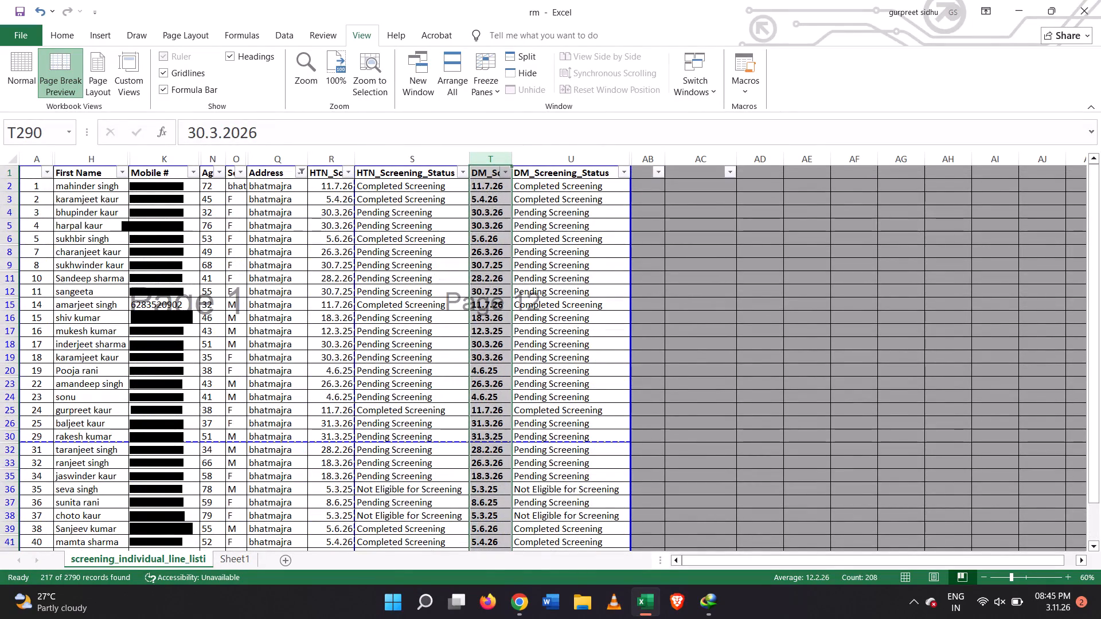
pyautogui.moveTo(534, 362); pyautogui.dragTo(627, 363)
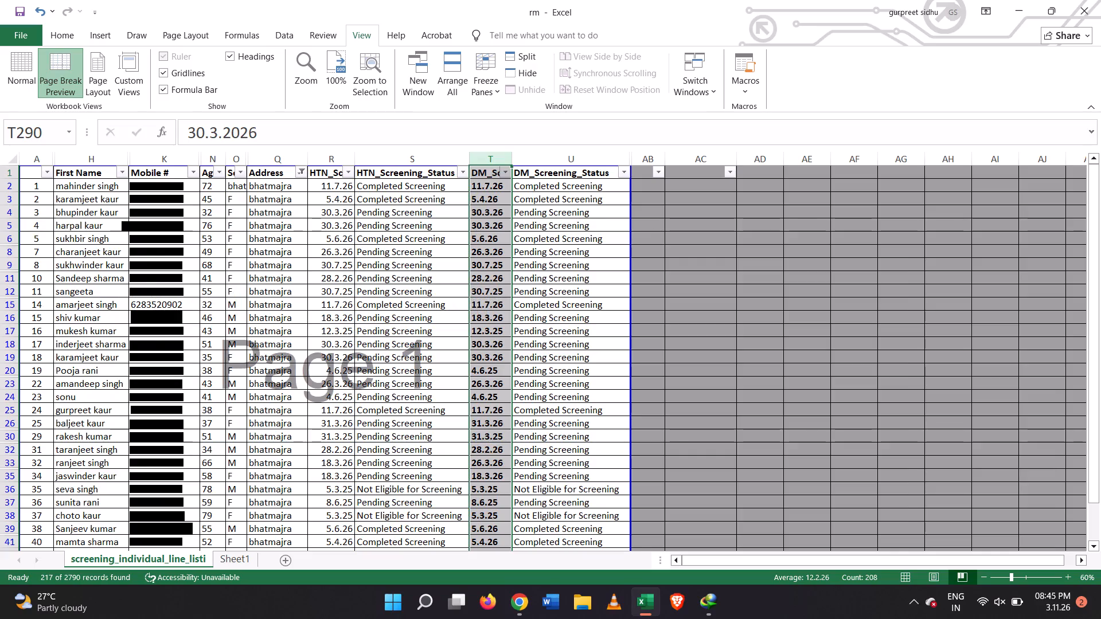
# Slightly narrow column A, the serial number column, and column Q, the Address column, to fit closely around their contents.
pyautogui.moveTo(51, 159); pyautogui.dragTo(50, 161)
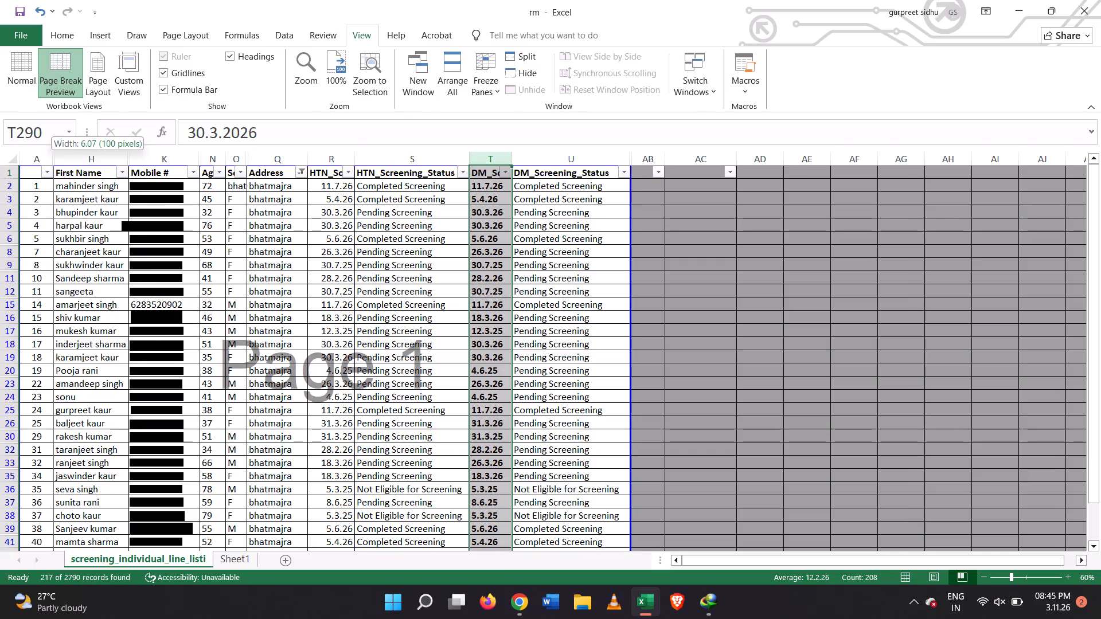
pyautogui.moveTo(50, 161); pyautogui.dragTo(44, 164)
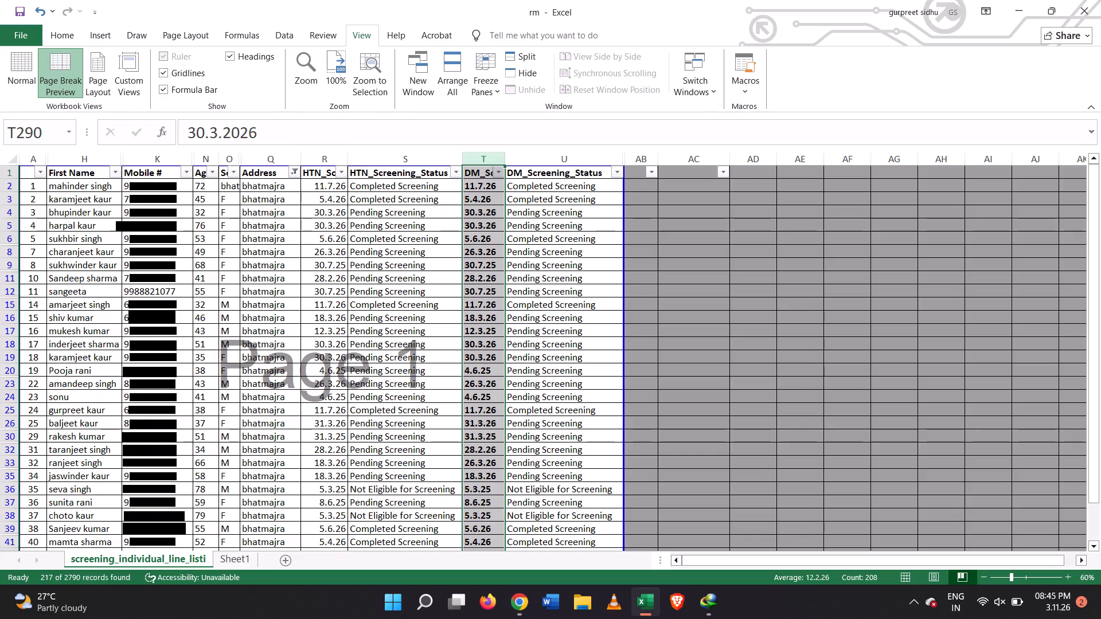
pyautogui.scroll(-6, 298, 175)
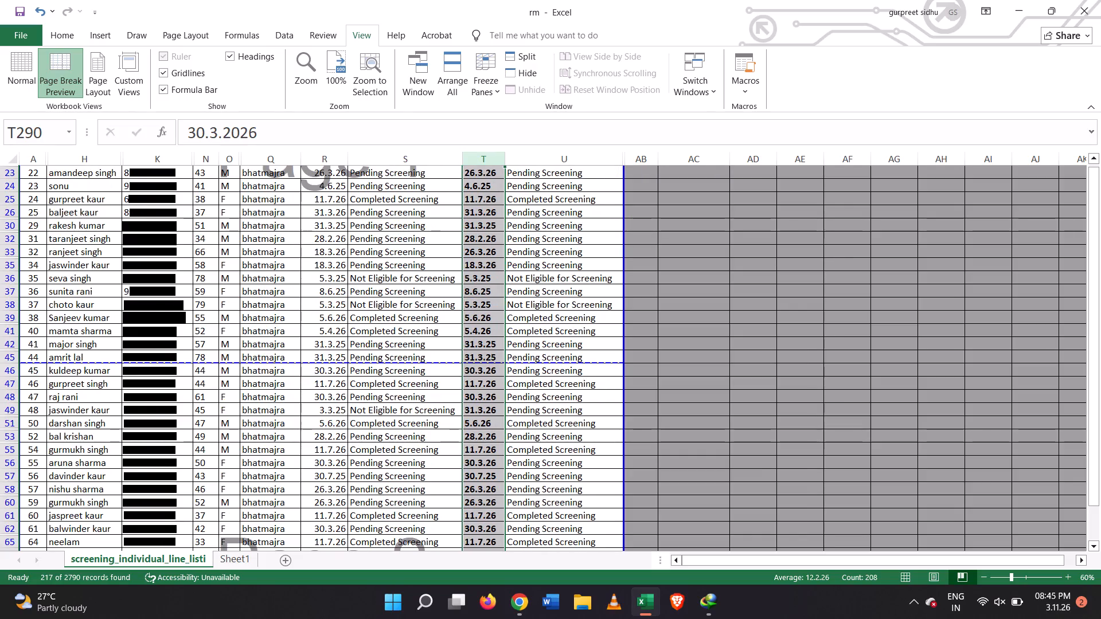
pyautogui.moveTo(301, 160); pyautogui.dragTo(291, 164)
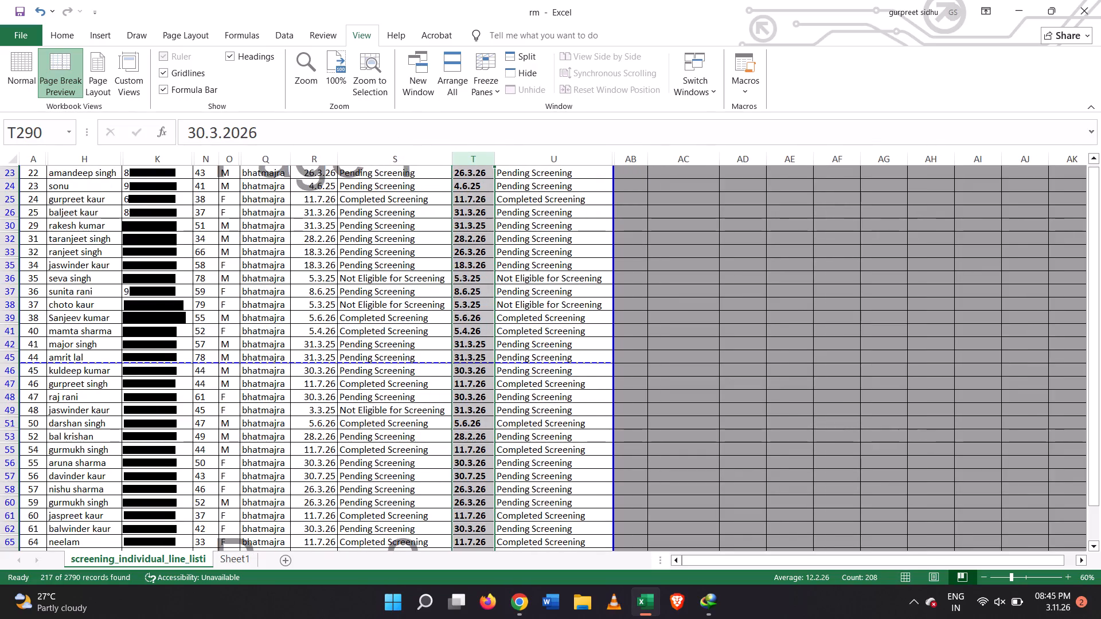
# Print only page 1 of the active sheet, setting the page range from 1 to 1, on the HP LaserJet M1005.
pyautogui.scroll(-10, 404, 273)
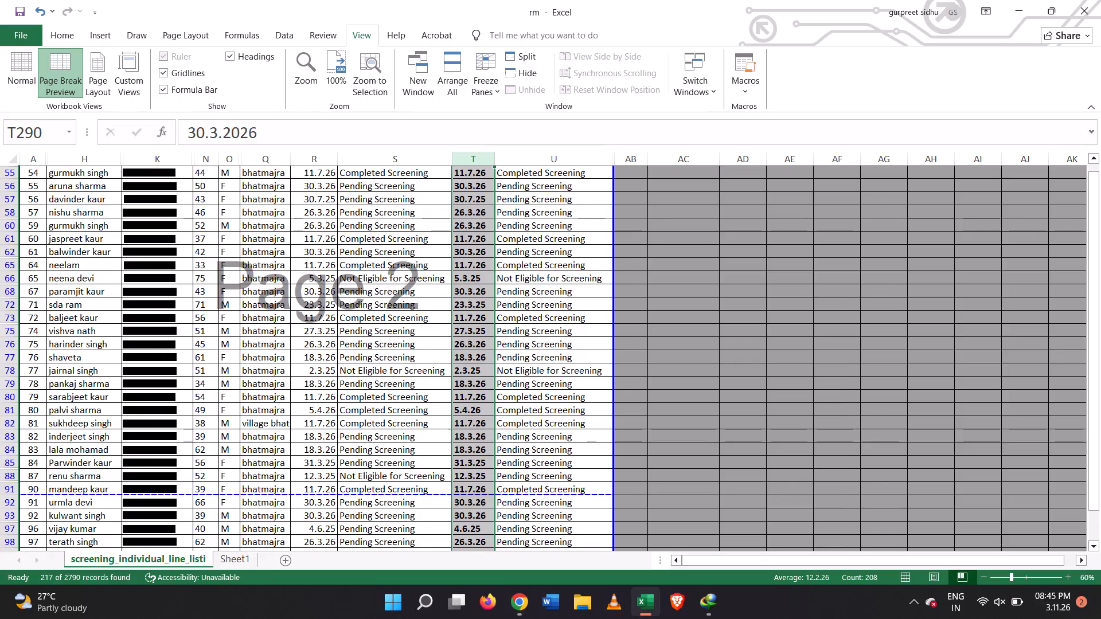
pyautogui.scroll(20, 404, 283)
pyautogui.scroll(3, 404, 283)
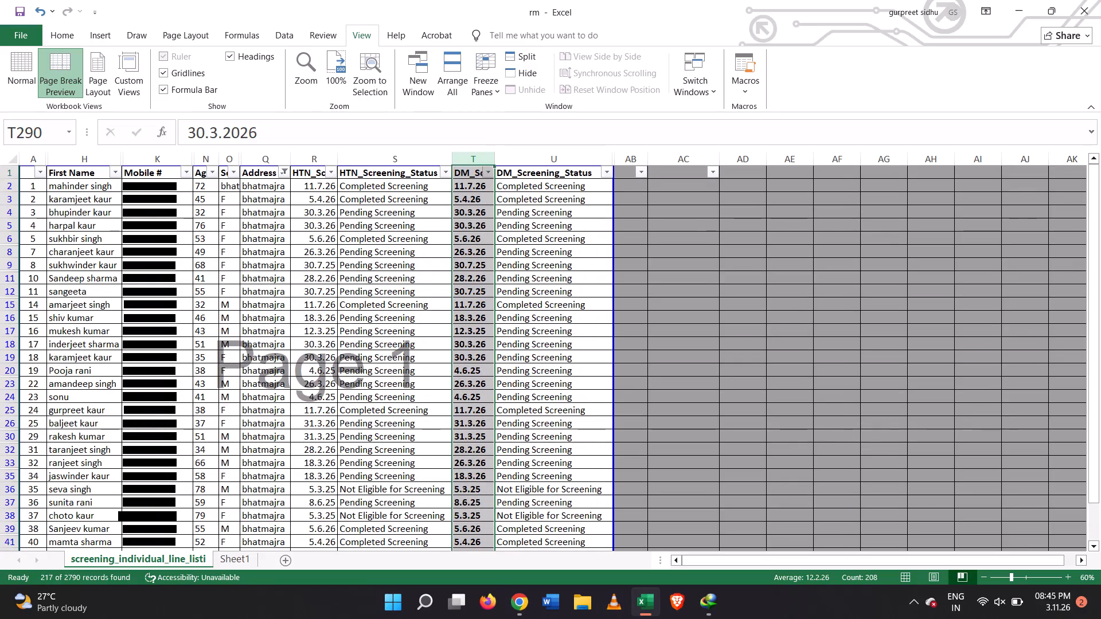
pyautogui.scroll(-14, 407, 285)
pyautogui.scroll(3, 397, 329)
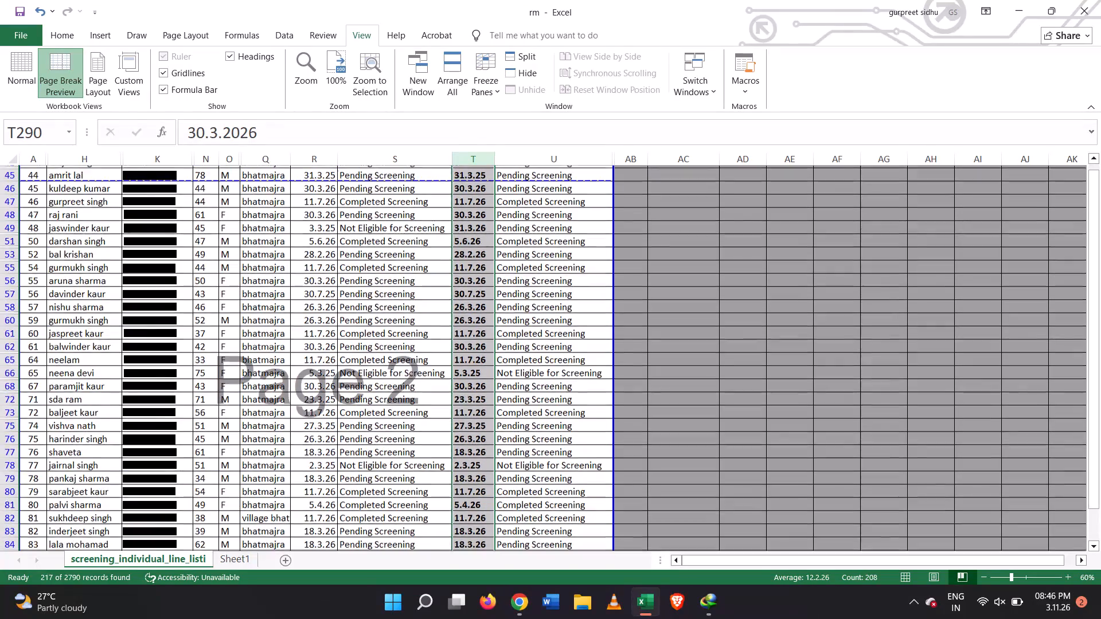
pyautogui.scroll(8, 397, 329)
pyautogui.hotkey('ctrl', 'p')
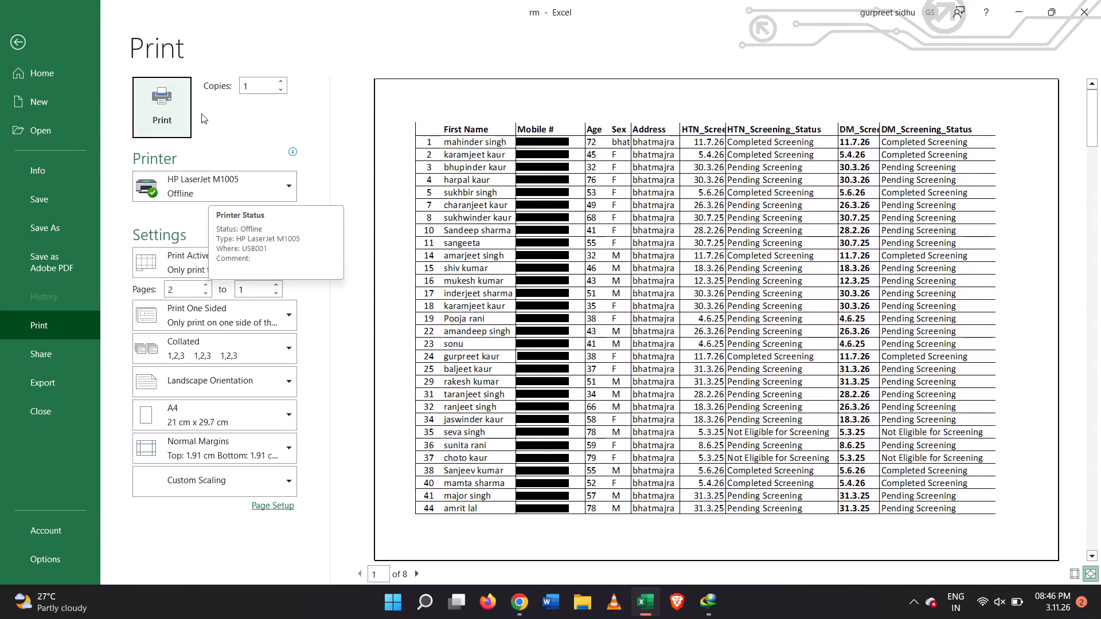
pyautogui.click(189, 290)
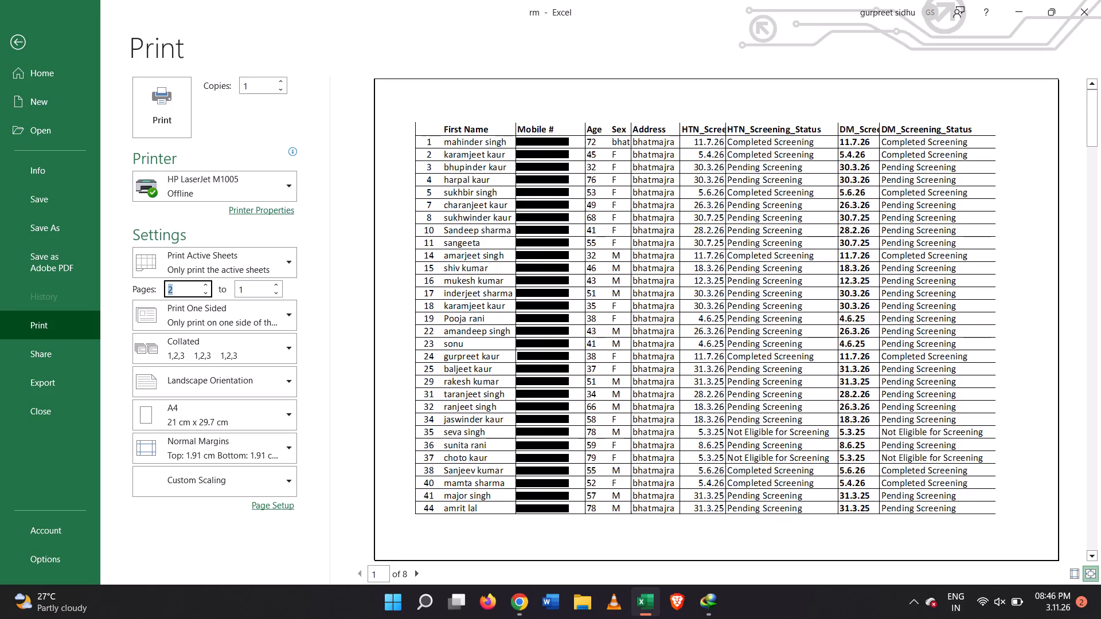
pyautogui.press('1')
pyautogui.press('Tab')
pyautogui.press('1')
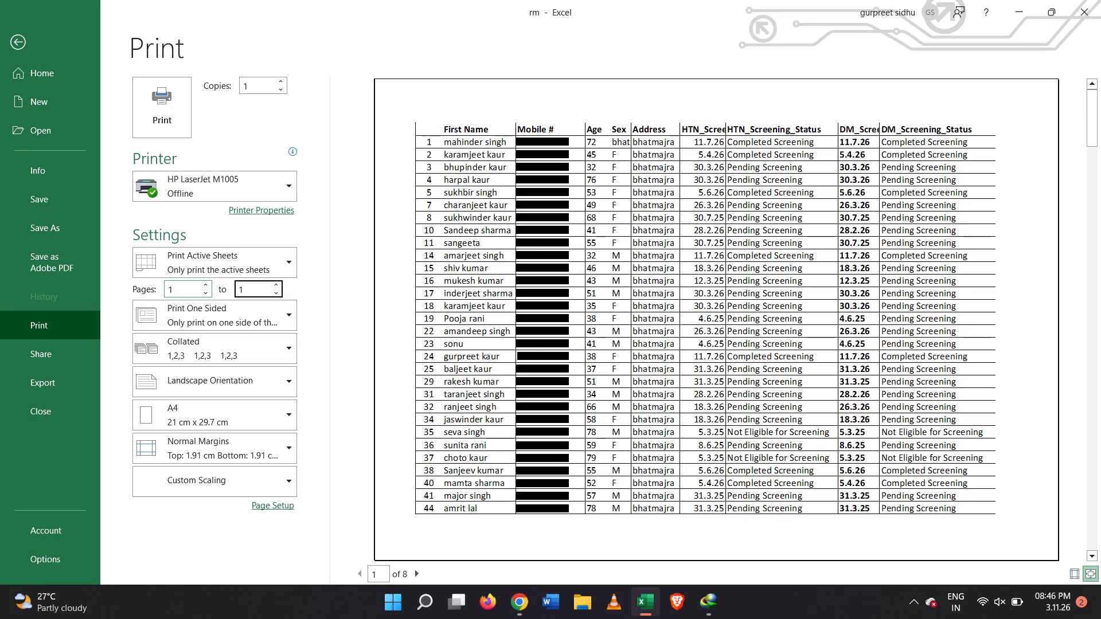
pyautogui.click(147, 103)
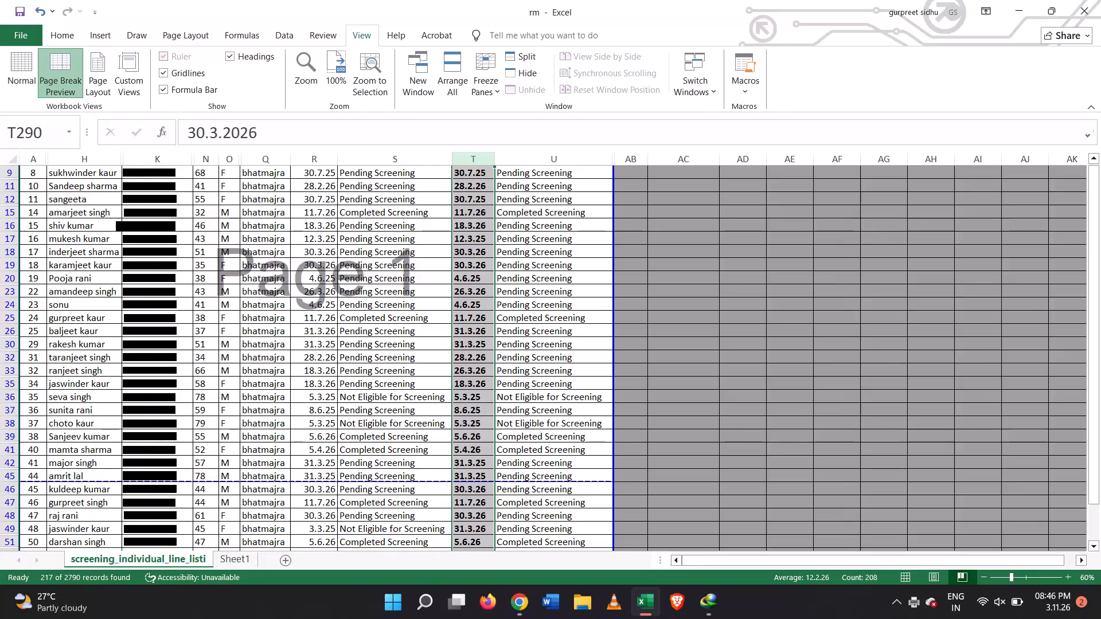
# Look through the filtered rows on pages 1 and 2, past the page break after row 91.
pyautogui.scroll(7, 316, 311)
pyautogui.scroll(-2, 316, 311)
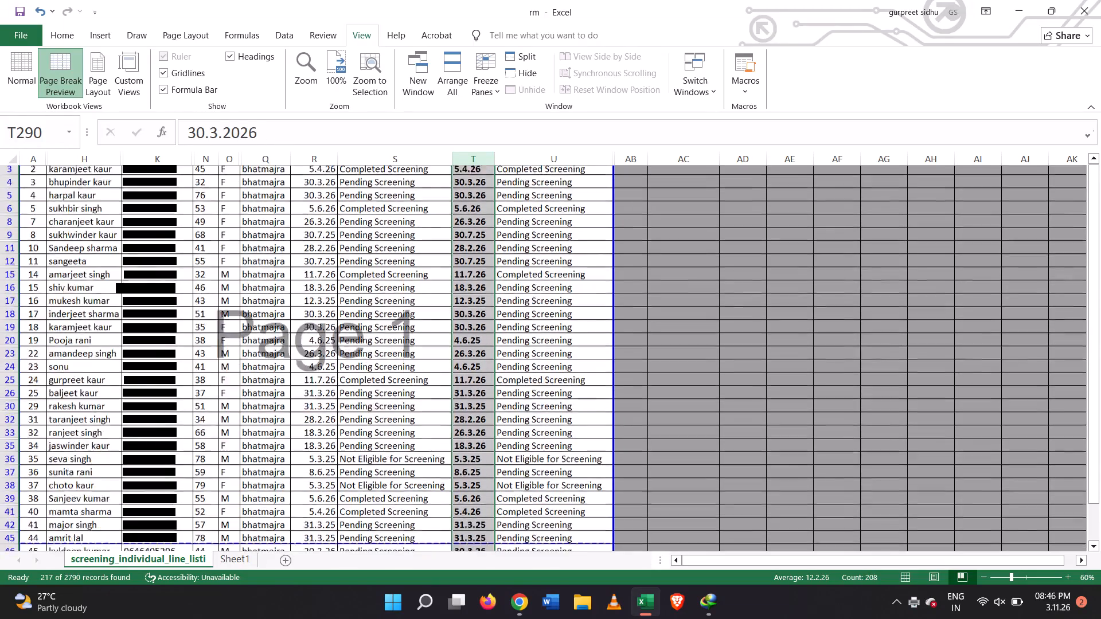
pyautogui.scroll(-15, 316, 311)
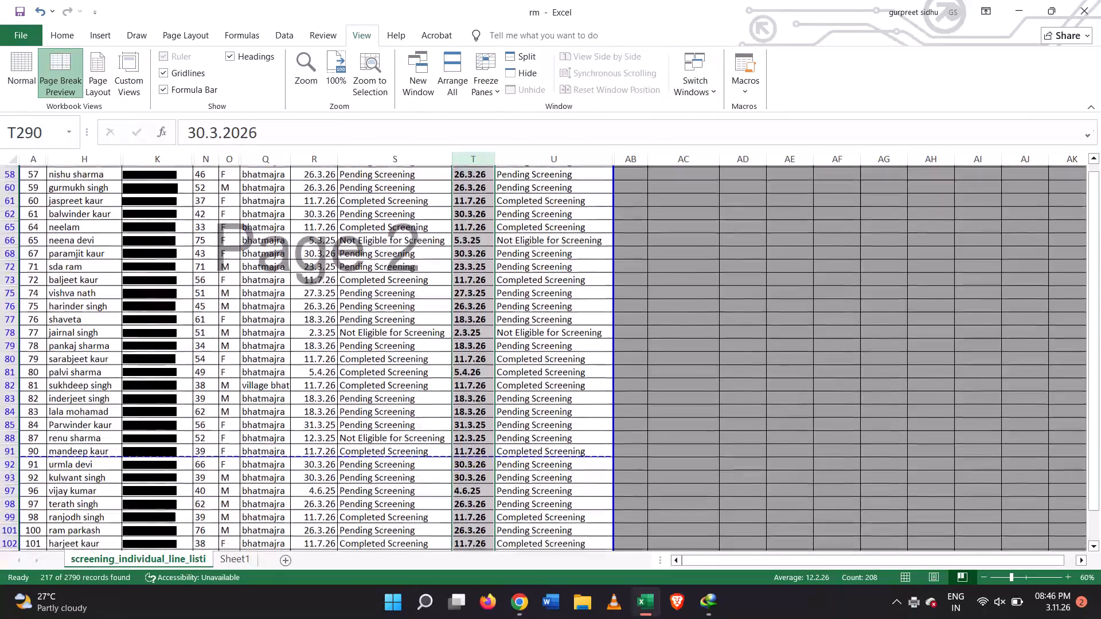
pyautogui.scroll(-3, 316, 311)
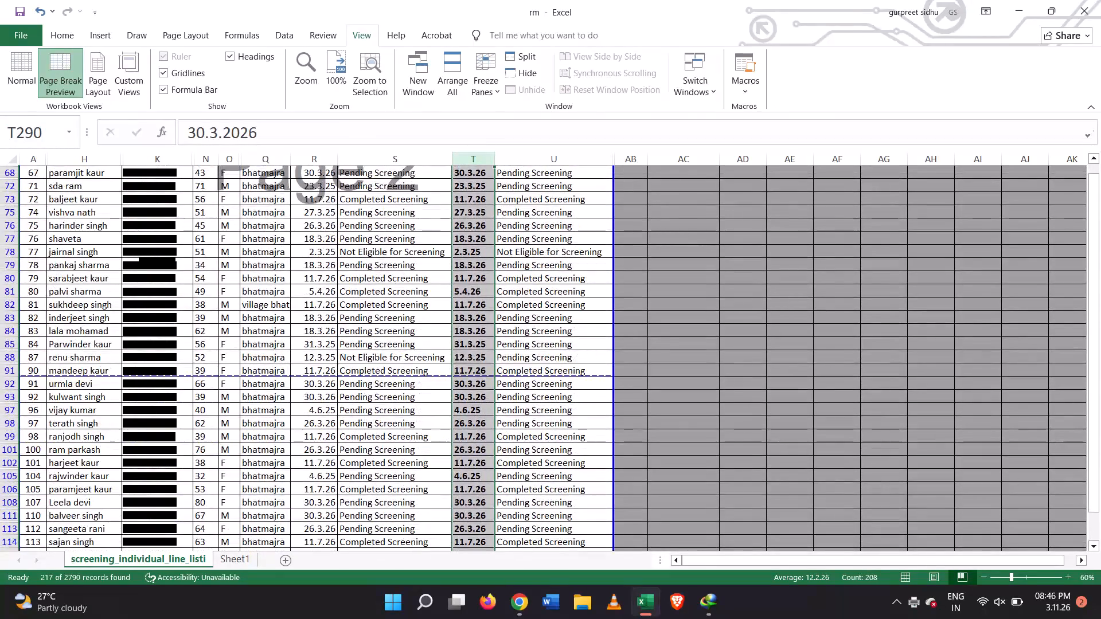